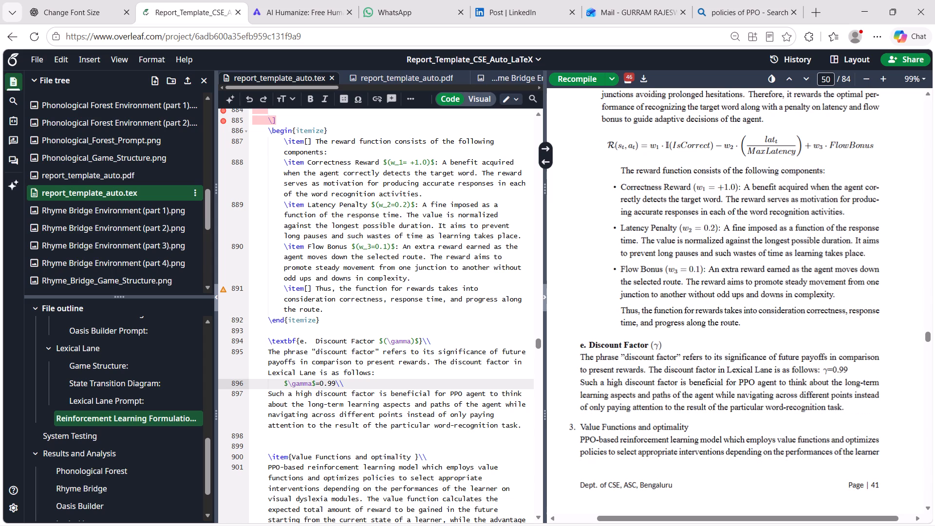
Add a \\ line break after "The discount factor in Lexical Lane is as follows:" and recompile the report.
left_click(373, 375)
left_click(375, 375)
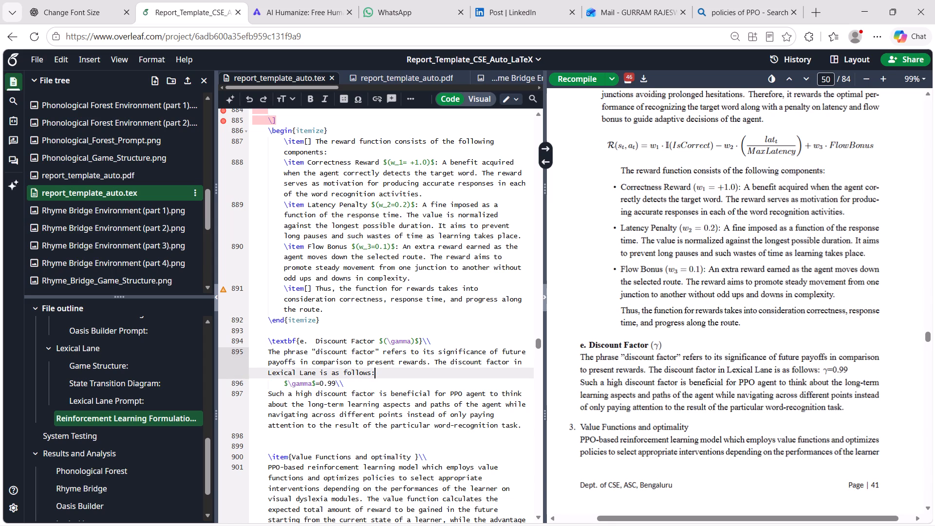
type("\\\\")
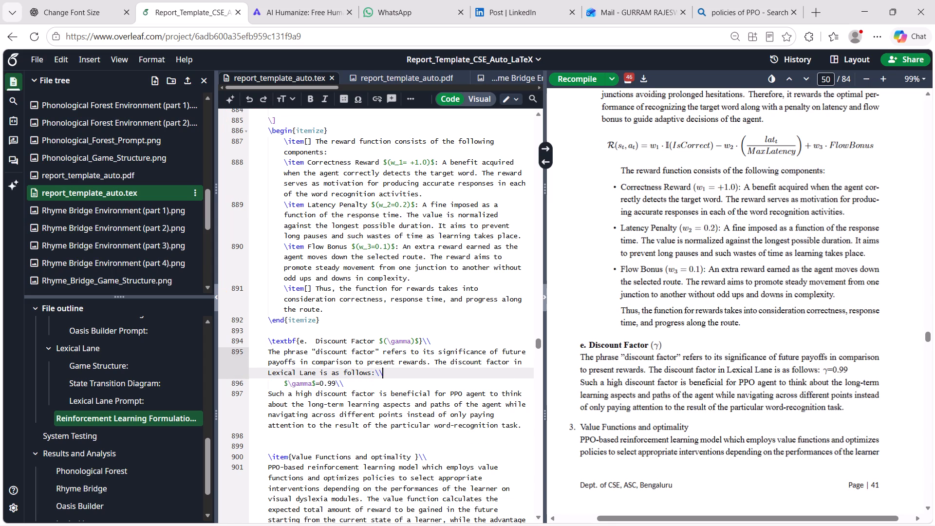
key("ctrl+s")
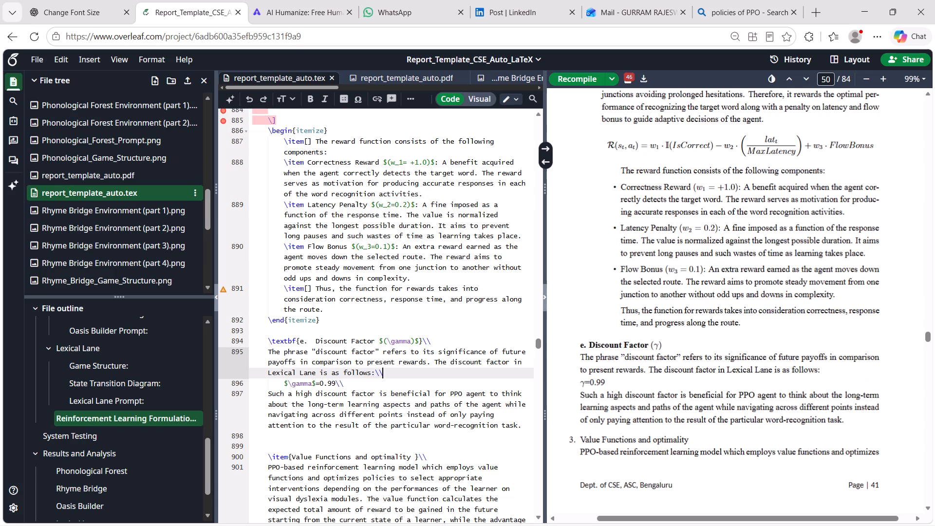
Remove the trailing \\ from the \gamma=0.99 line and replace its opening $ with [ before \gamma.
left_click(280, 388)
left_click(348, 381)
key("BackSpace")
key("BackSpace")
key("Left")
key("Left")
key("Left")
key("Left")
key("Left")
key("Left")
key("Left")
key("Left")
key("Left")
key("Left")
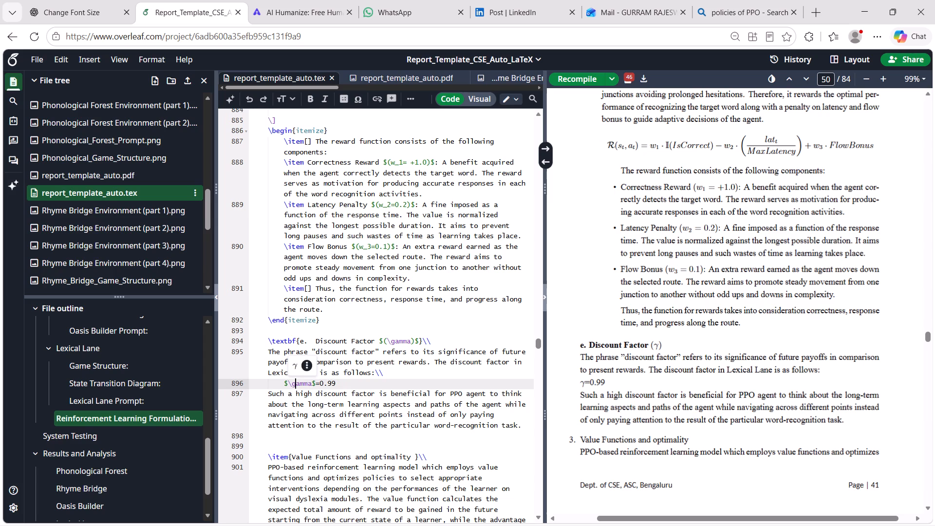
key("Left")
key("BackSpace")
key("BackSpace")
key("bracketleft")
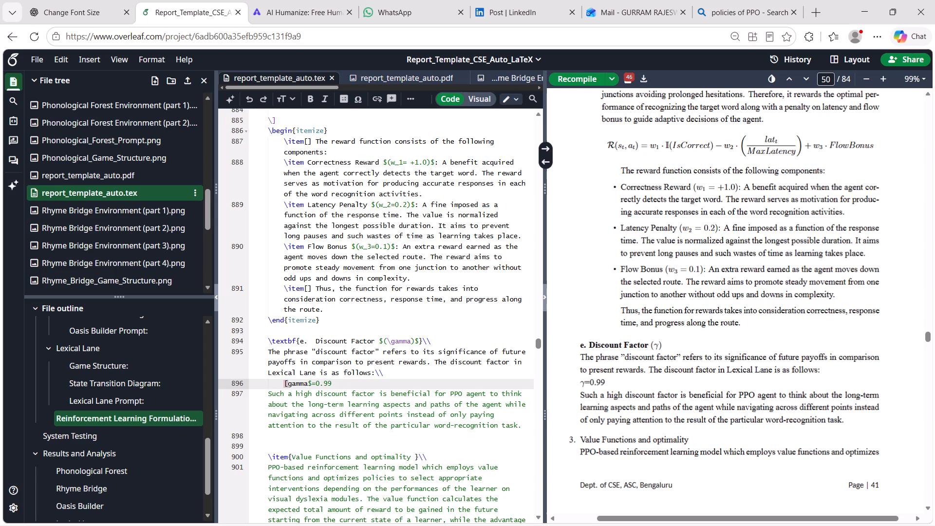
key("backslash")
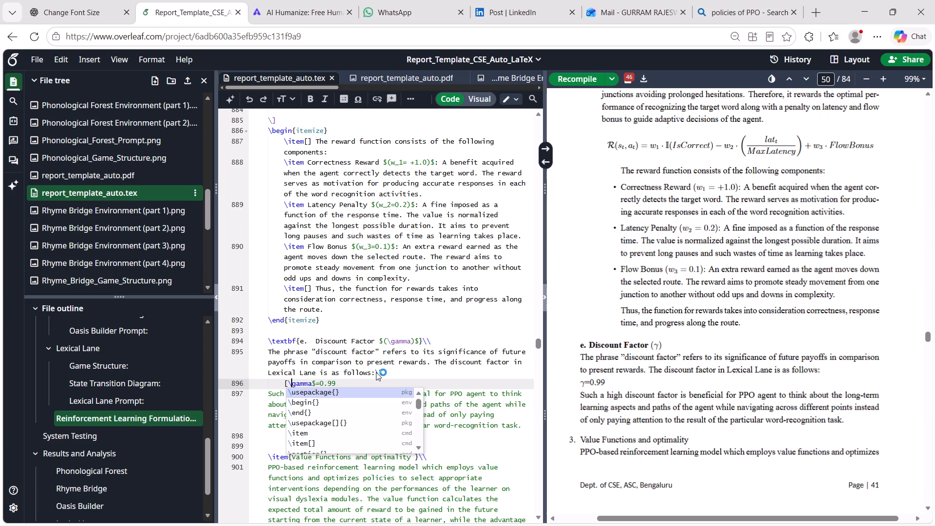
Close the gamma equation with \], complete its opening delimiter as \[, and recompile the report.
left_click(356, 382)
type("][")
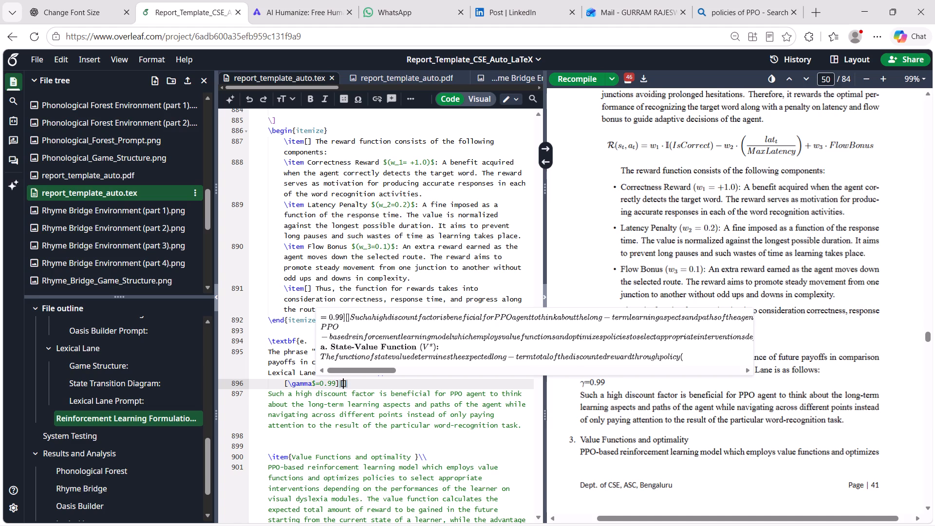
key("BackSpace")
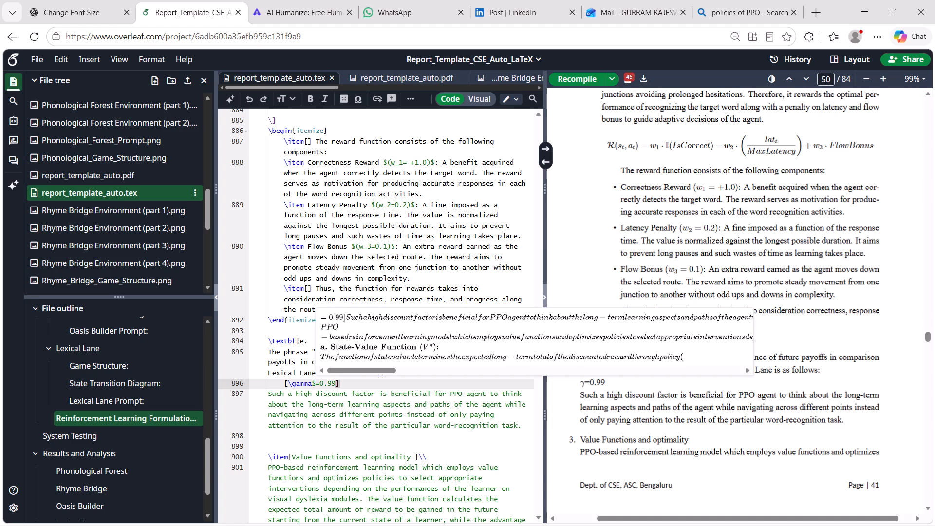
key("BackSpace")
type("\\]")
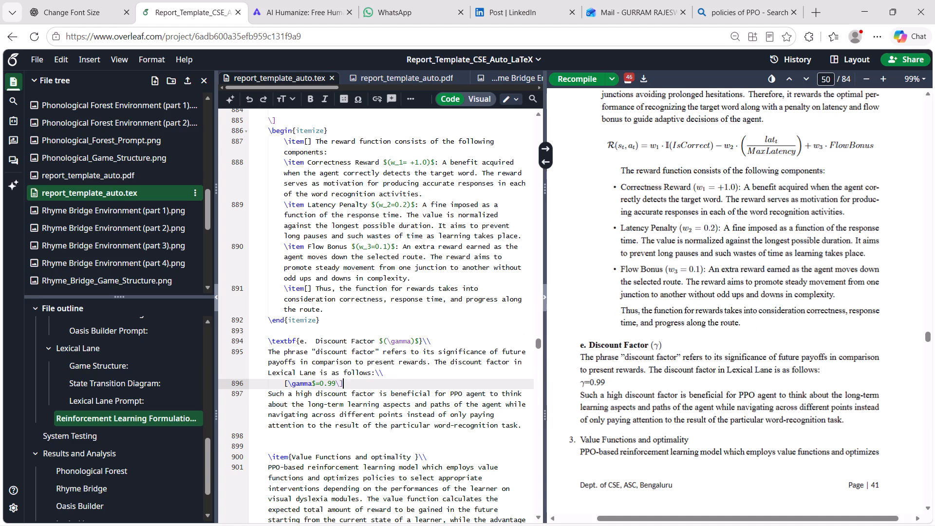
left_click(289, 381)
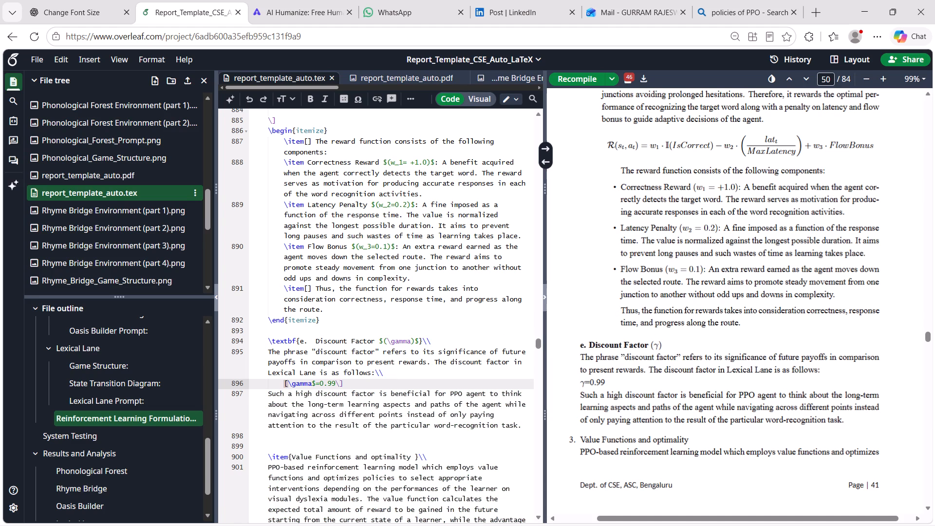
key("Right")
key("Left")
key("Left")
key("backslash")
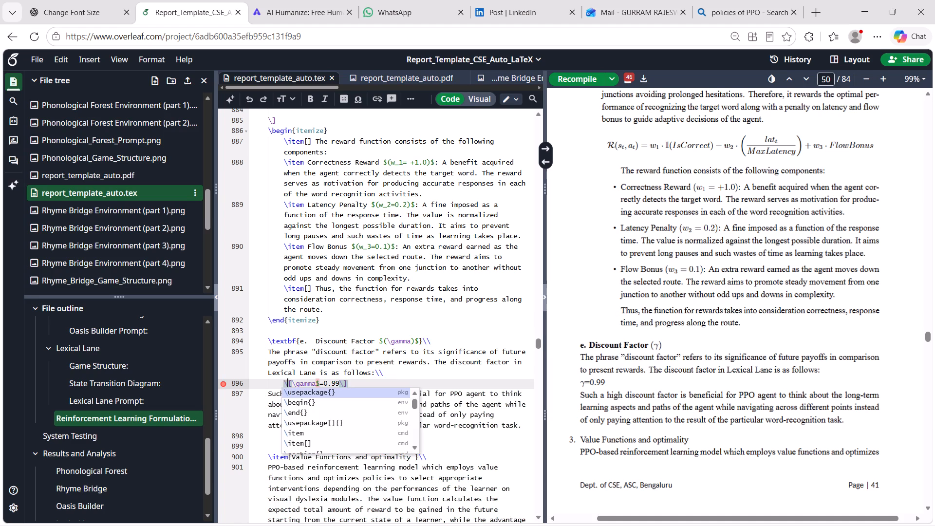
key("ctrl+s")
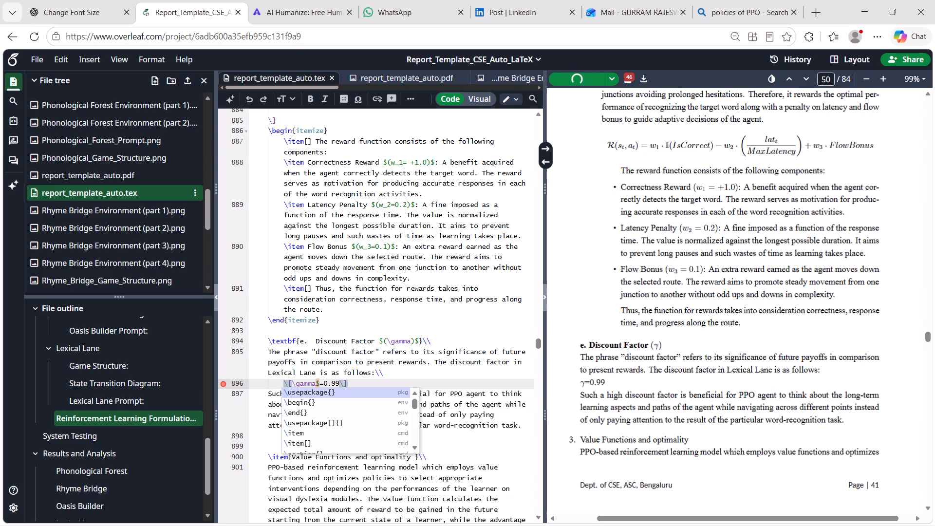
left_click(379, 378)
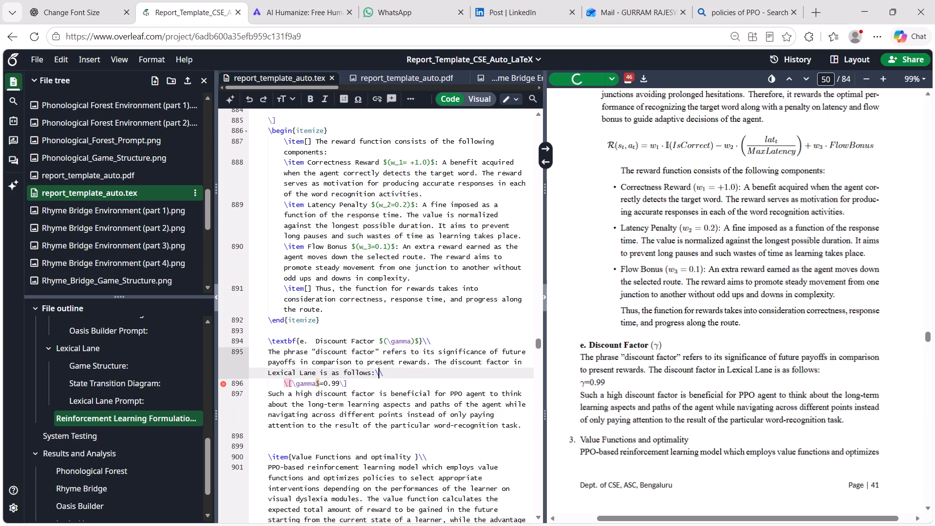
left_click(382, 377)
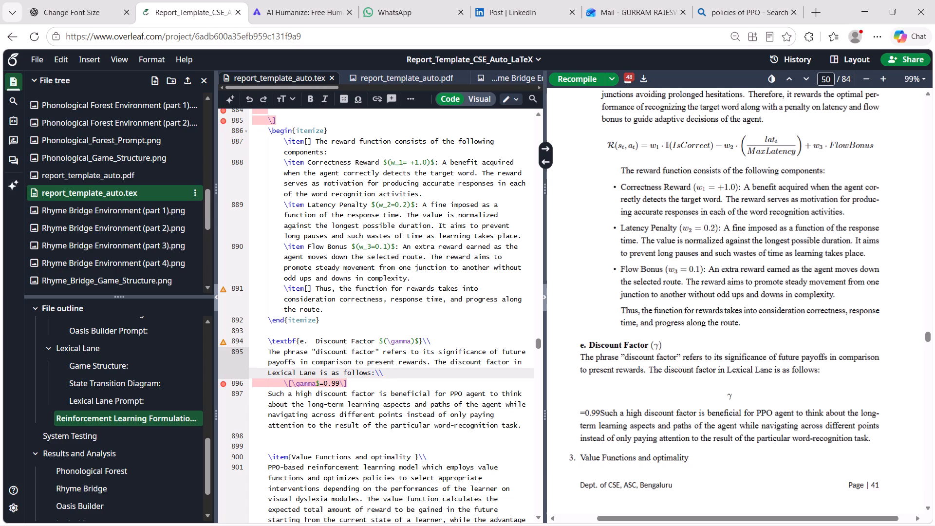
Insert a space after \[ in the gamma equation and delete the stray $ following \gamma.
left_click(297, 384)
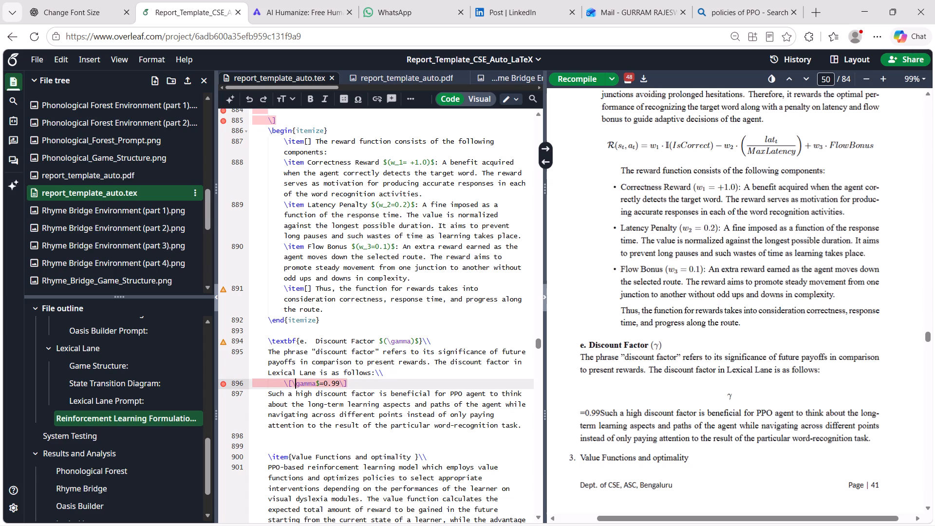
left_click(294, 384)
key("space")
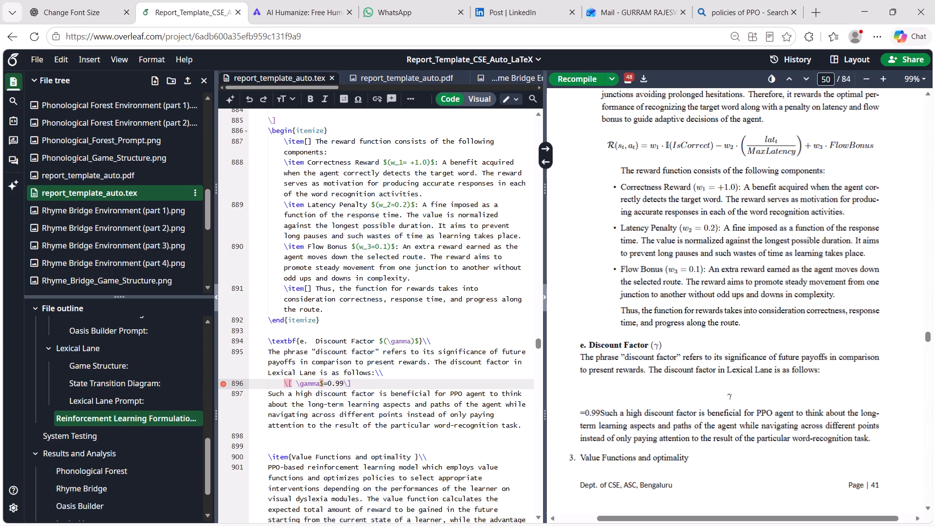
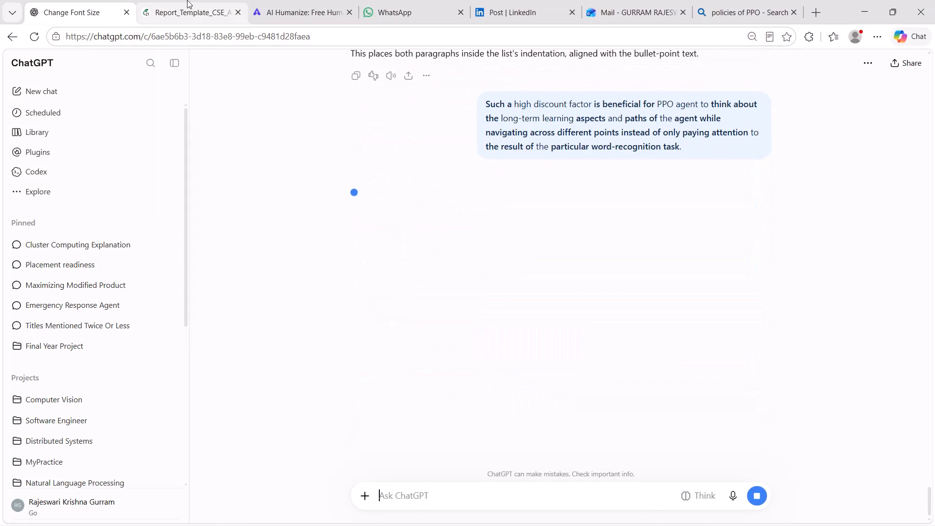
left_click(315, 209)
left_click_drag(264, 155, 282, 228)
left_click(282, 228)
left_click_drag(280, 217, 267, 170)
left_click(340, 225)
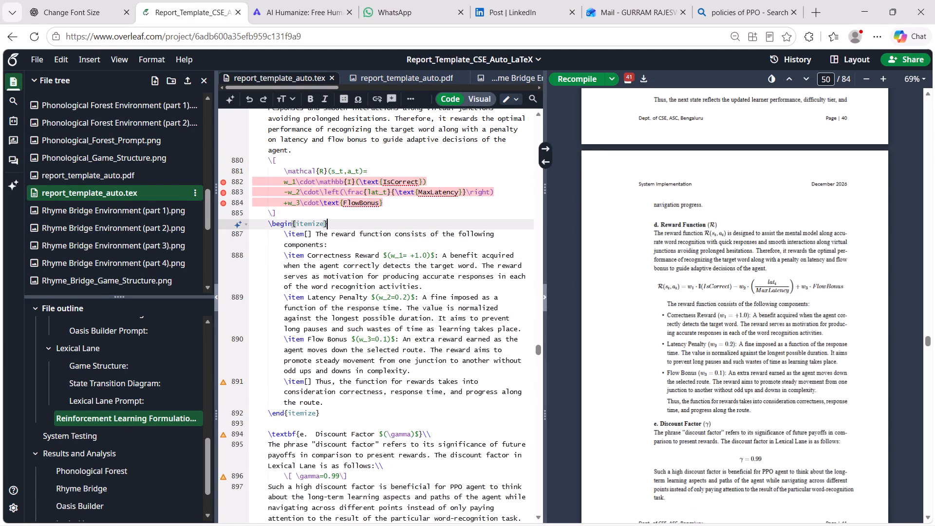
Move "The reward function consists of the following components:" out of the itemize list to its own line above \begin{itemize}, removing its empty \item[].
scroll(655, 381, "down", 3)
scroll(666, 311, "up", 1)
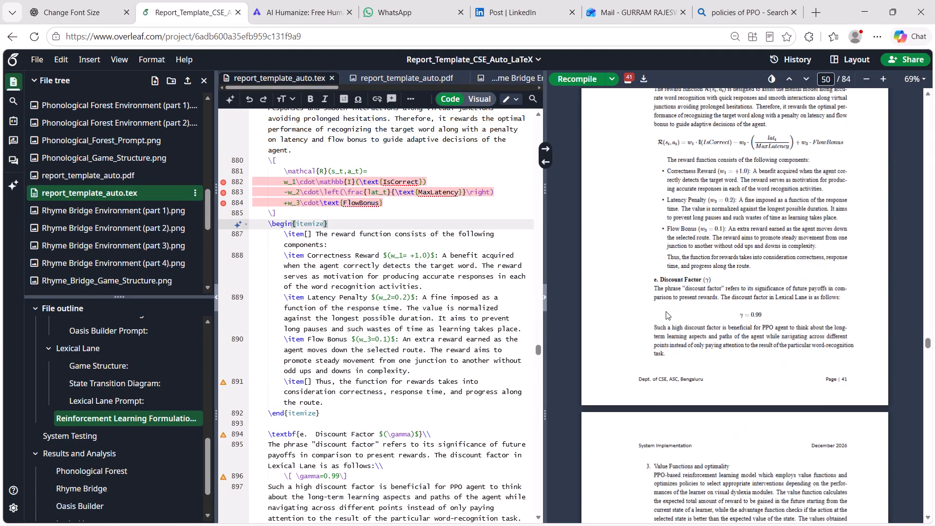
scroll(666, 311, "up", 1)
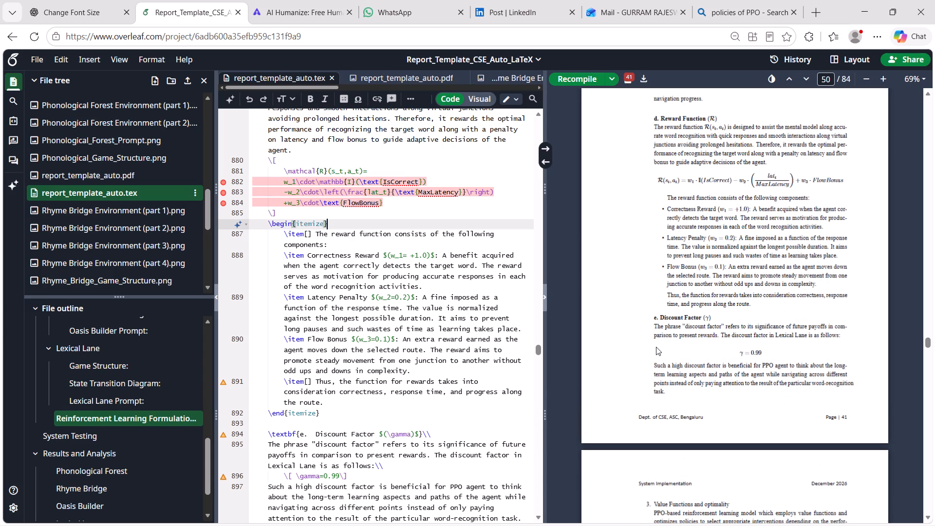
left_click(317, 235)
left_click_drag(317, 235, 330, 243)
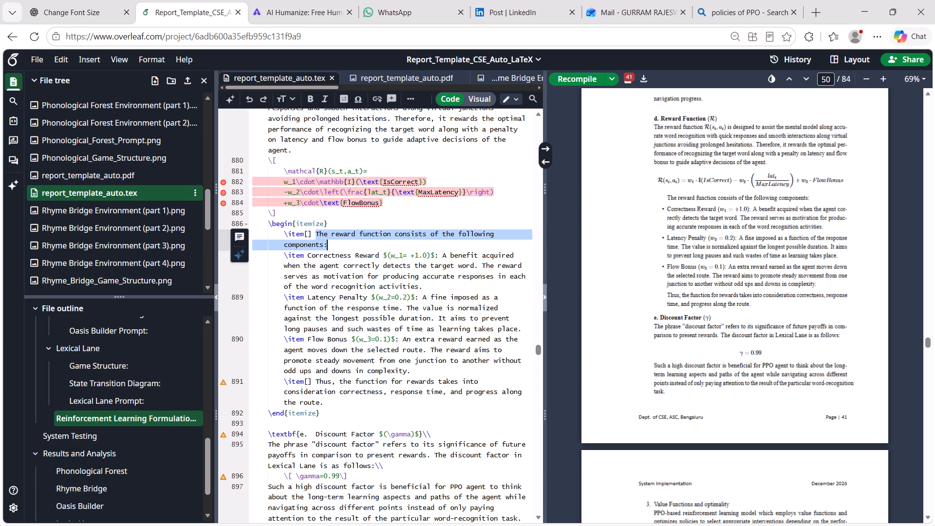
key("ctrl+x")
key("BackSpace")
key("BackSpace")
key("BackSpace")
key("BackSpace")
key("BackSpace")
key("BackSpace")
key("BackSpace")
key("BackSpace")
key("BackSpace")
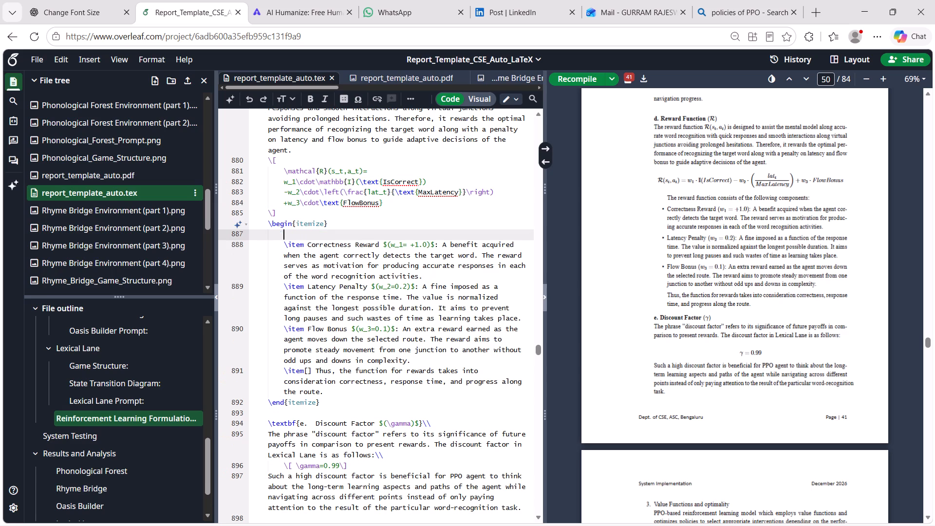
key("BackSpace")
key("BackSpace")
left_click(291, 219)
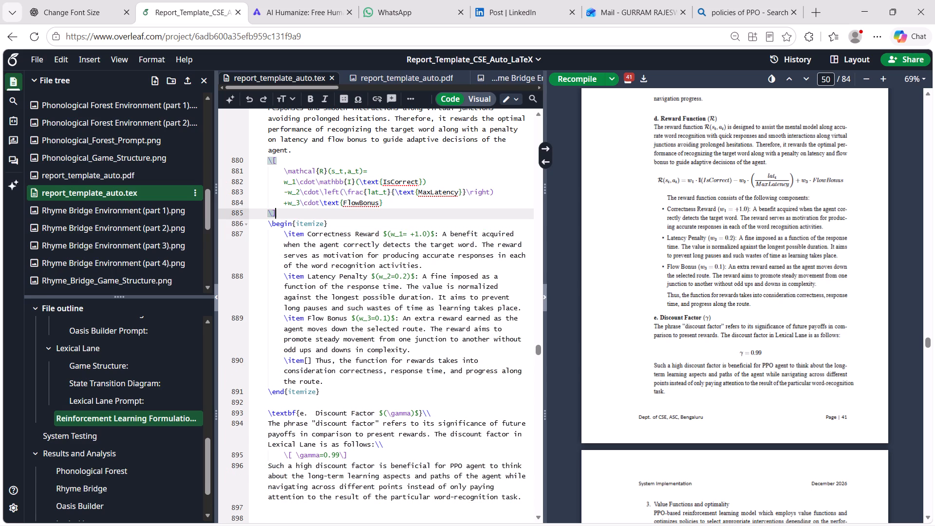
key("Return")
key("ctrl+v")
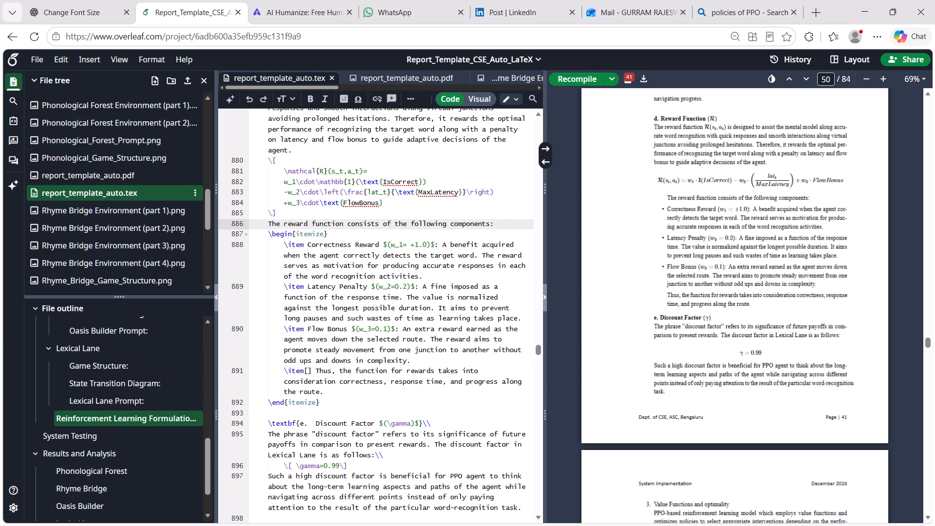
Move the "Thus, the function for rewards..." sentence below \end{itemize}, remove its empty \item[], and recompile the report.
left_click_drag(316, 368, 332, 392)
key("ctrl+x")
key("BackSpace")
key("BackSpace")
key("BackSpace")
key("BackSpace")
key("BackSpace")
key("BackSpace")
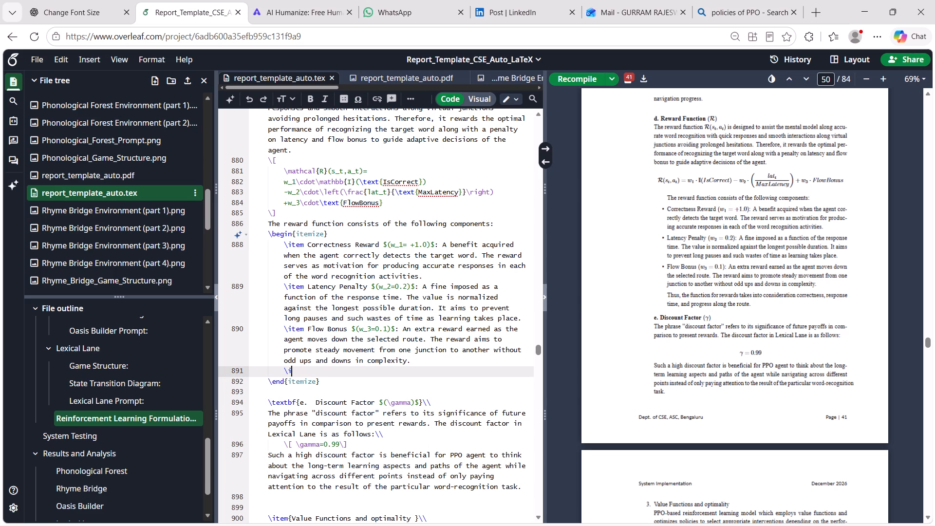
key("BackSpace")
key("BackSpace")
key("Down")
key("Down")
key("ctrl+v")
key("Return")
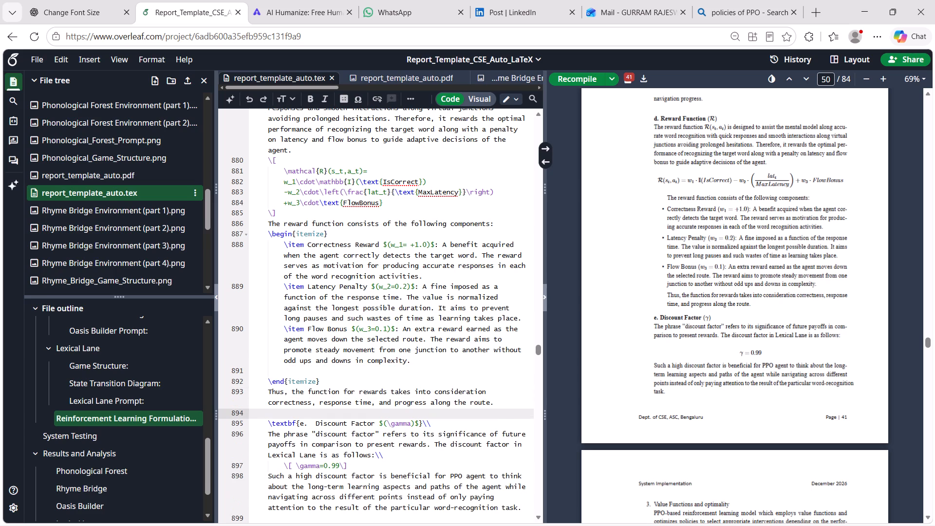
key("ctrl+s")
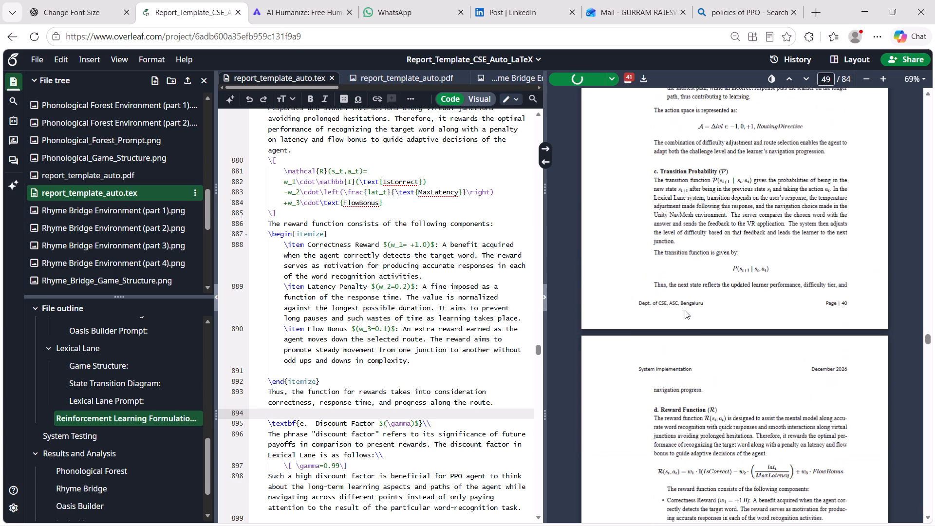
Examine the compiled Reward Function and Discount Factor sections for the alignment of the moved sentences and the spacing between sections.
scroll(685, 310, "down", 1)
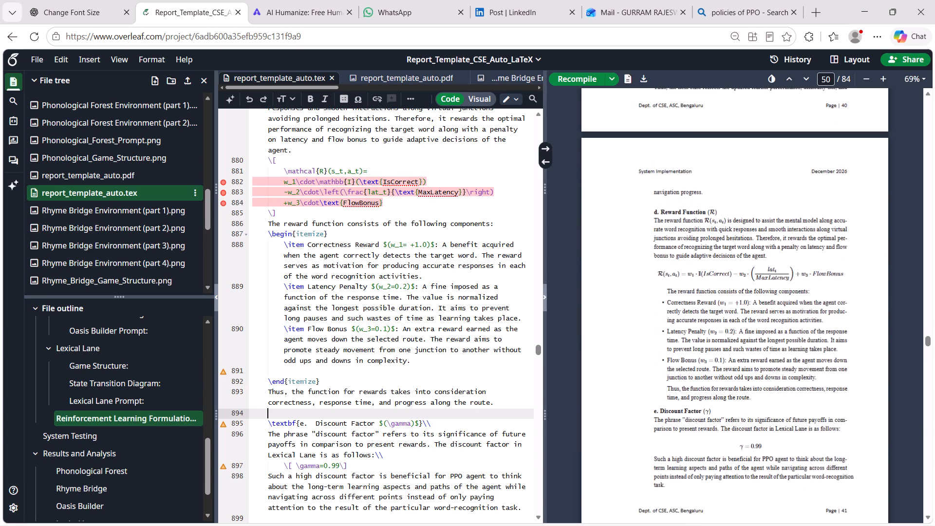
scroll(685, 310, "down", 1)
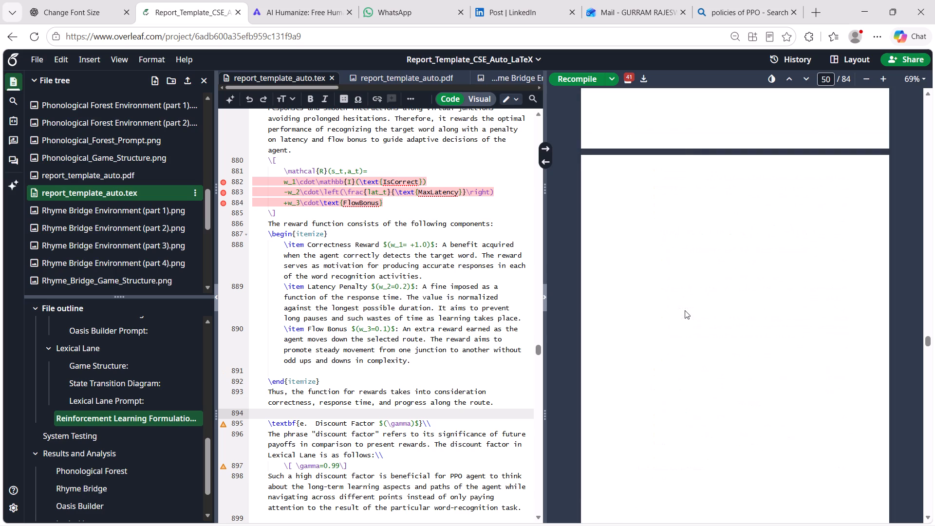
scroll(685, 310, "down", 1)
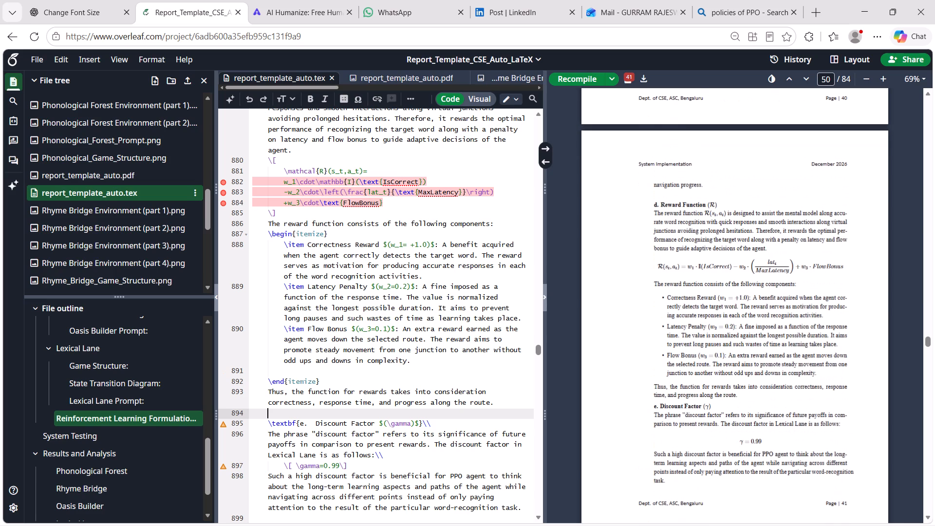
scroll(685, 310, "down", 2)
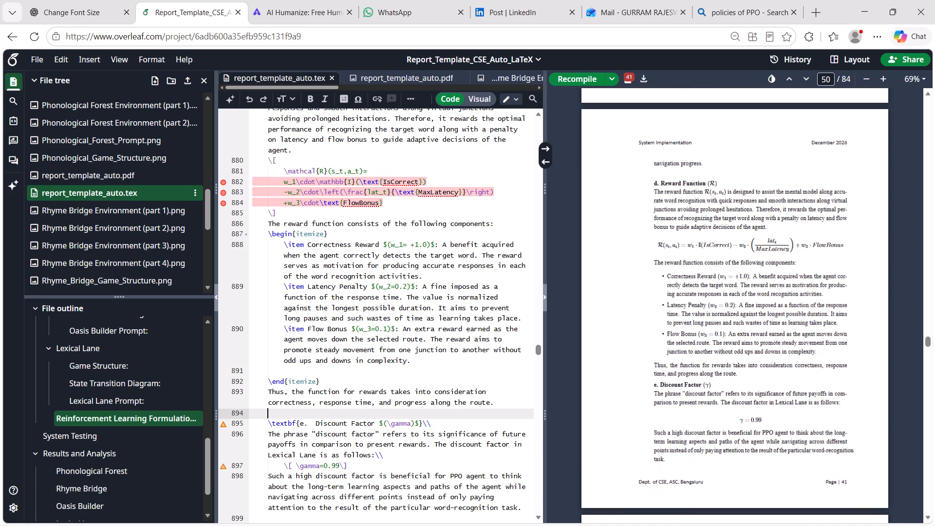
scroll(685, 310, "down", 3)
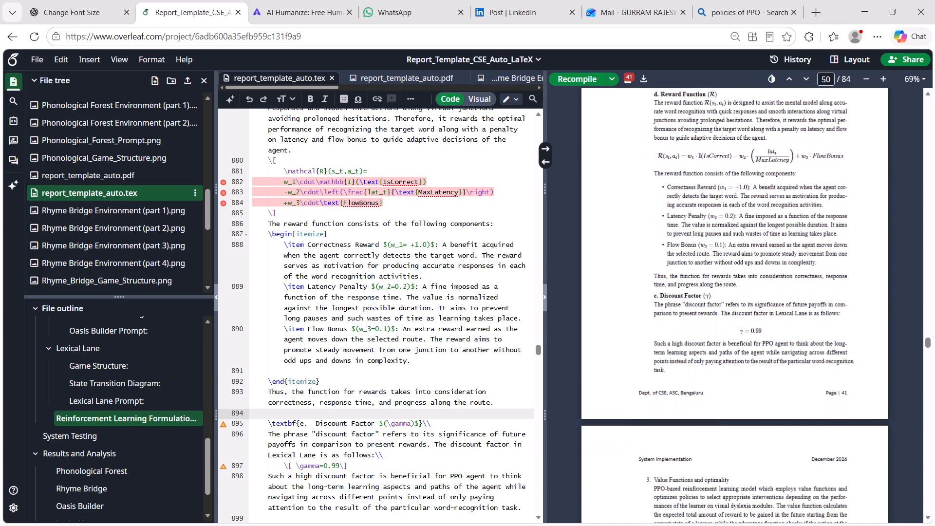
scroll(685, 310, "down", 4)
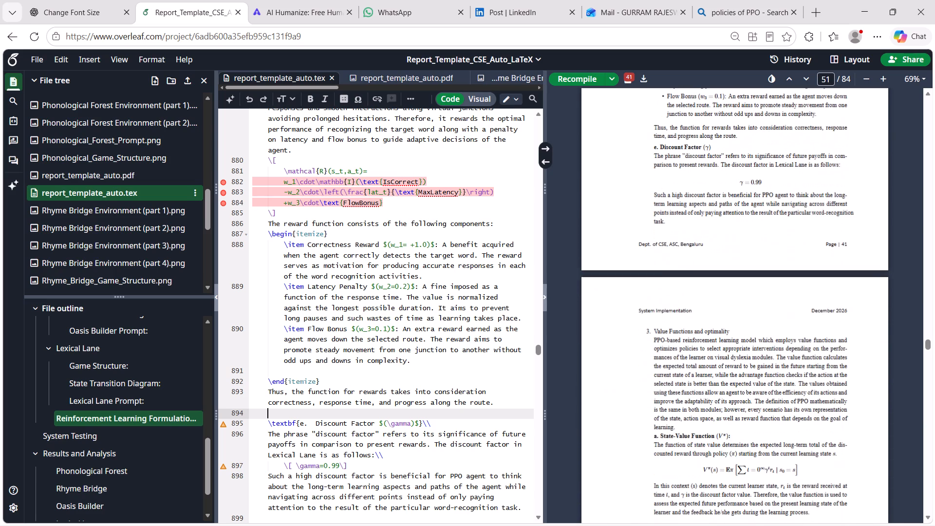
scroll(685, 310, "up", 5)
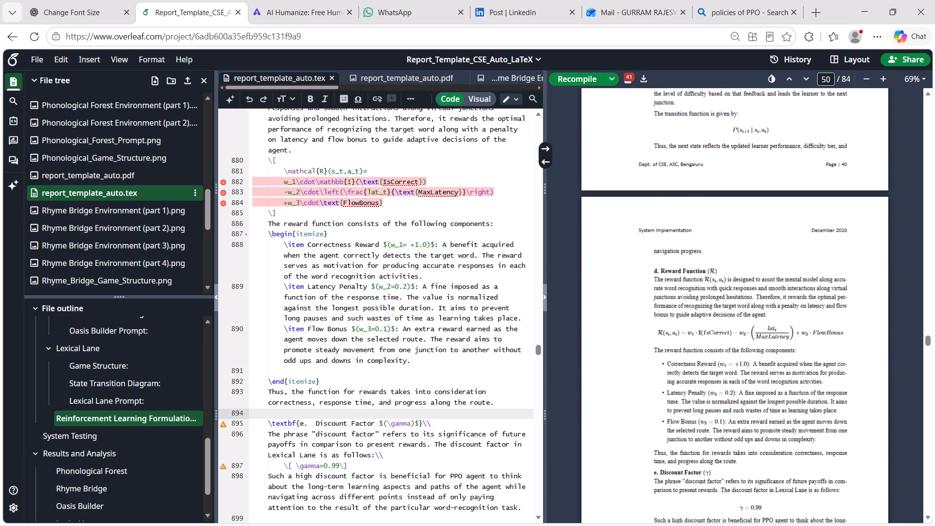
scroll(696, 281, "down", 2)
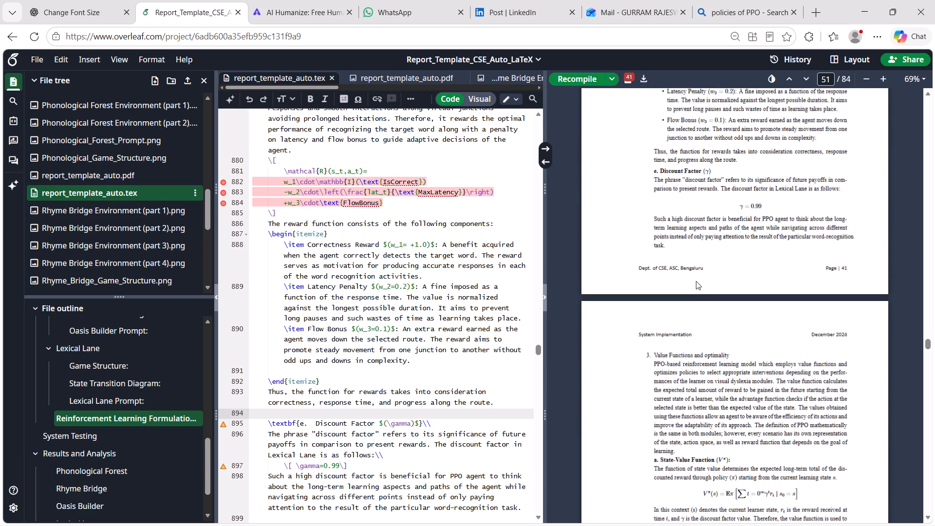
scroll(696, 281, "up", 2)
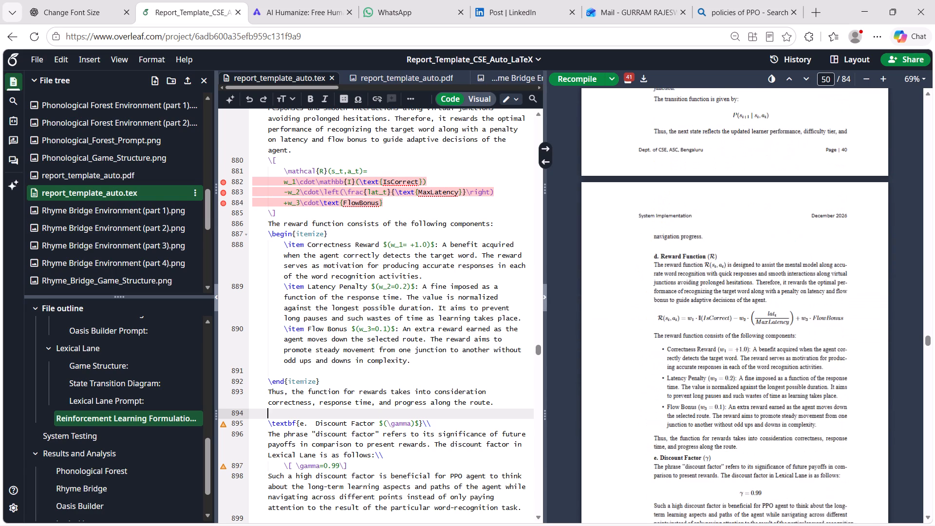
scroll(696, 281, "down", 1)
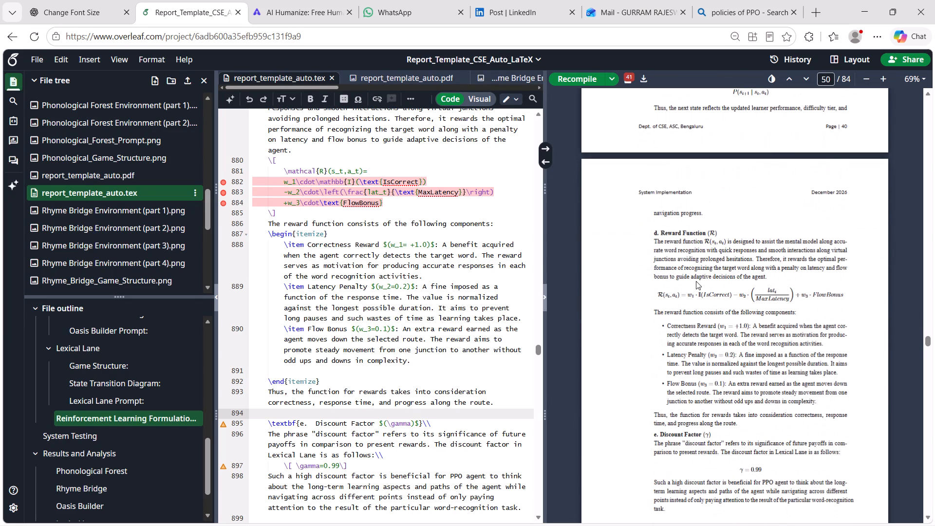
scroll(696, 281, "down", 1)
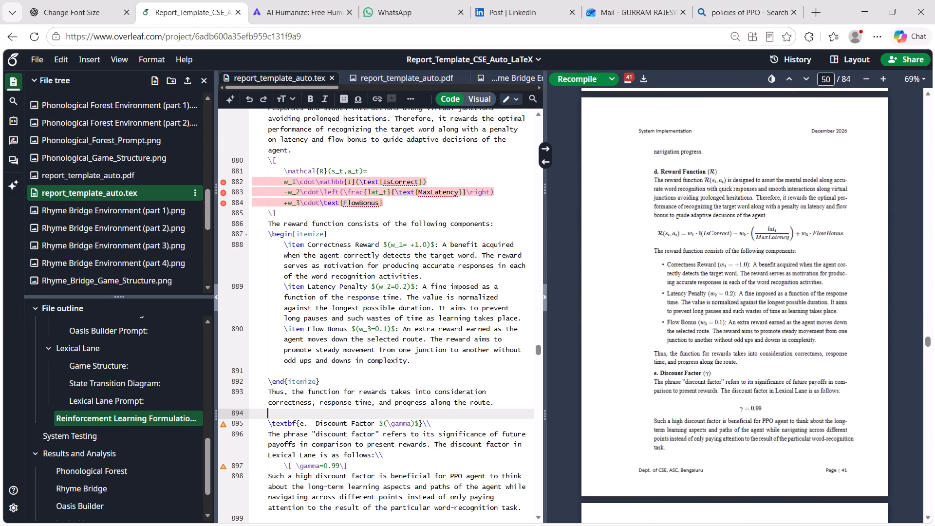
Add a \\ line break after "progress along the route." above the Discount Factor heading and recompile the report.
left_click(377, 202)
scroll(377, 202, "up", 5)
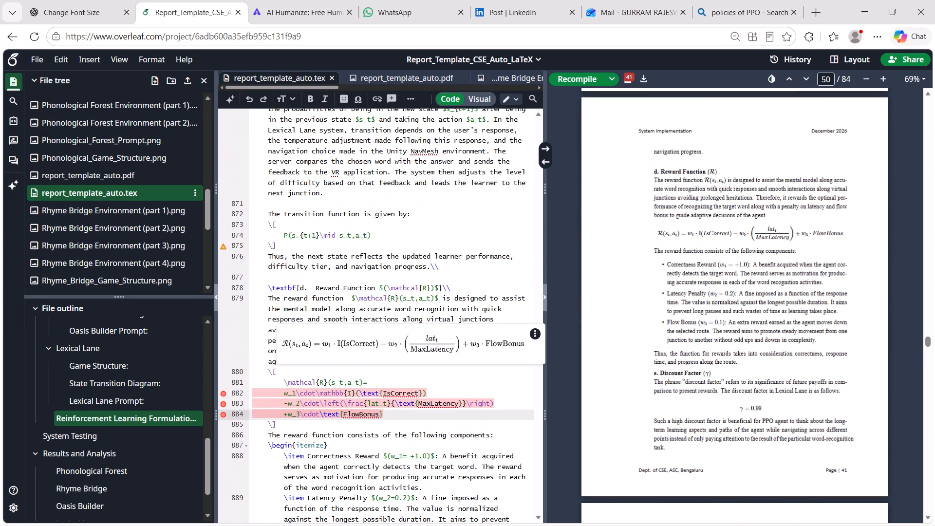
scroll(386, 307, "down", 4)
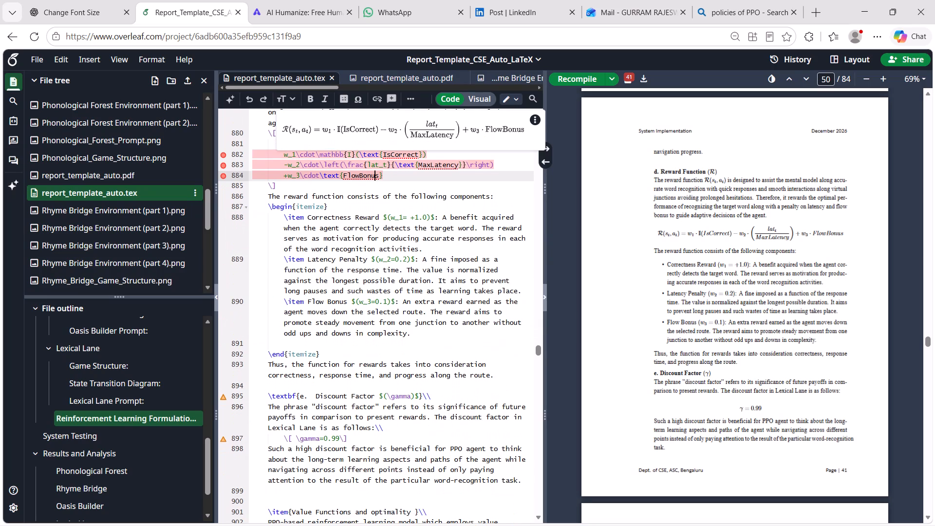
scroll(362, 225, "down", 1)
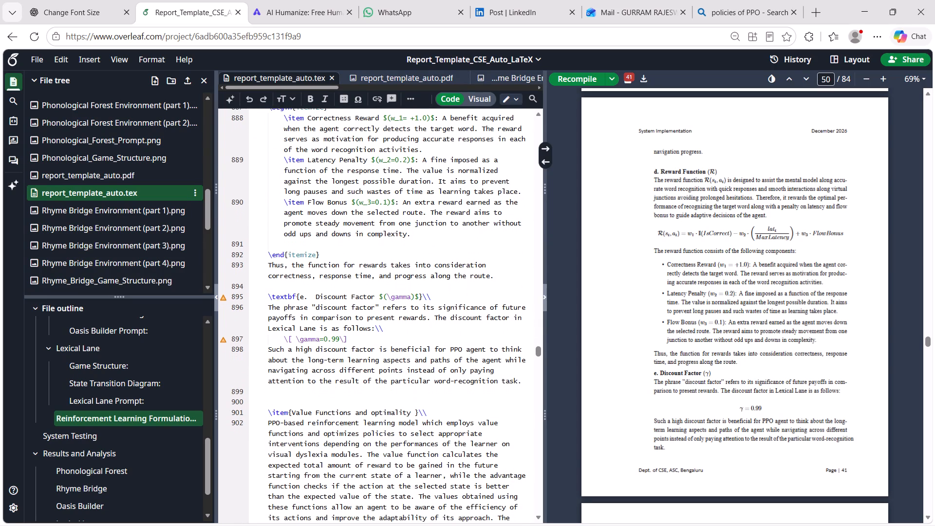
left_click(498, 273)
key("Left")
type("\\\\")
key("ctrl+s")
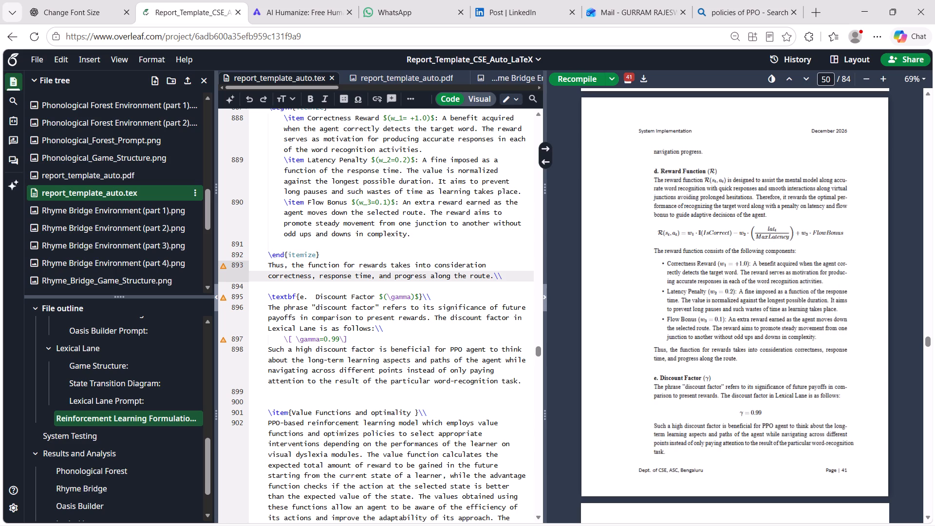
Review the layout of the compiled reinforcement learning pages, from the MDP definition through the value functions, policies and hyperparameters.
scroll(793, 330, "down", 3)
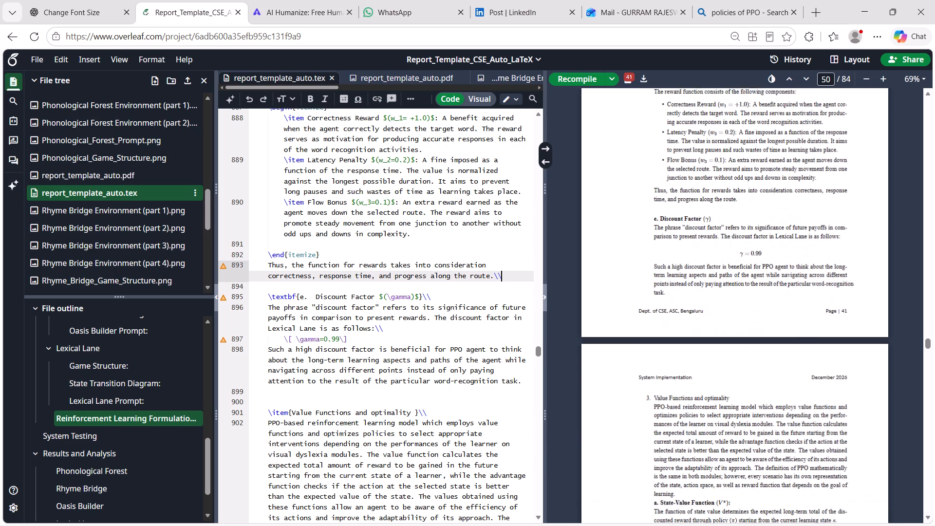
scroll(793, 330, "down", 5)
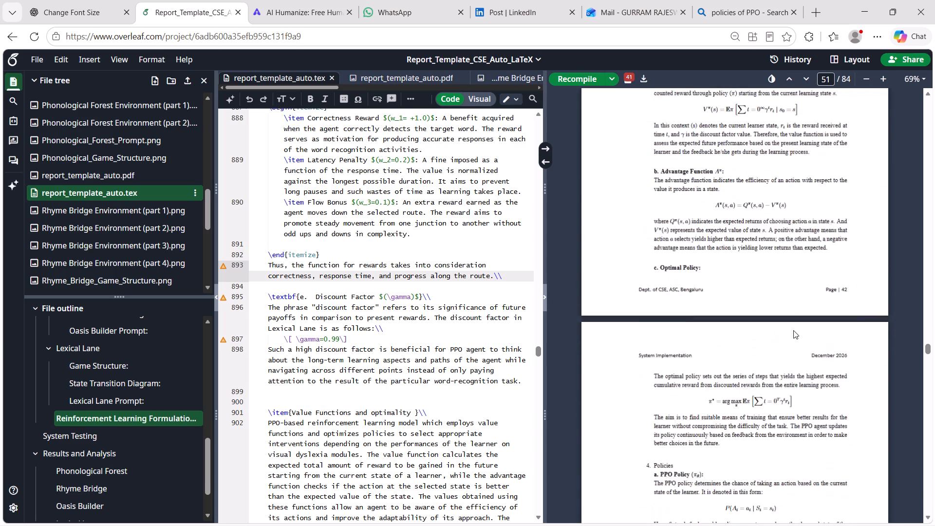
scroll(793, 330, "down", 1)
scroll(793, 330, "up", 2)
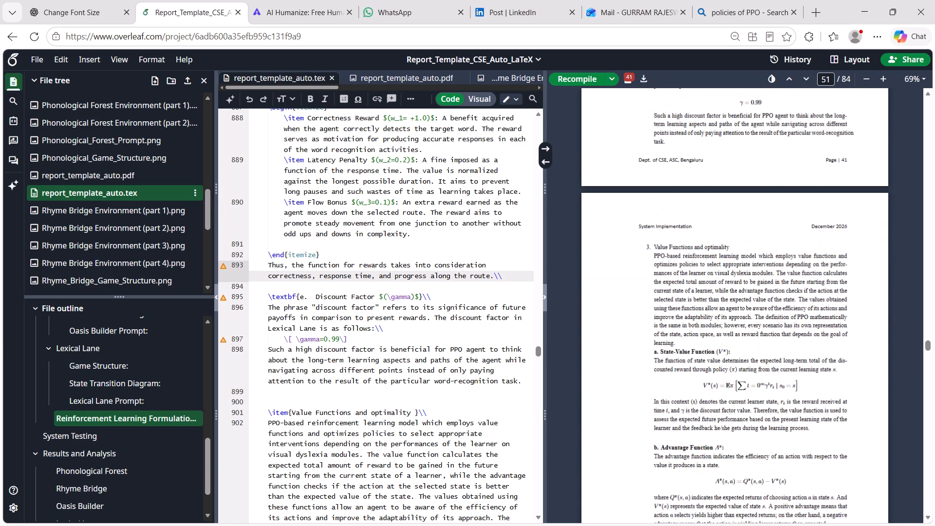
scroll(793, 330, "down", 8)
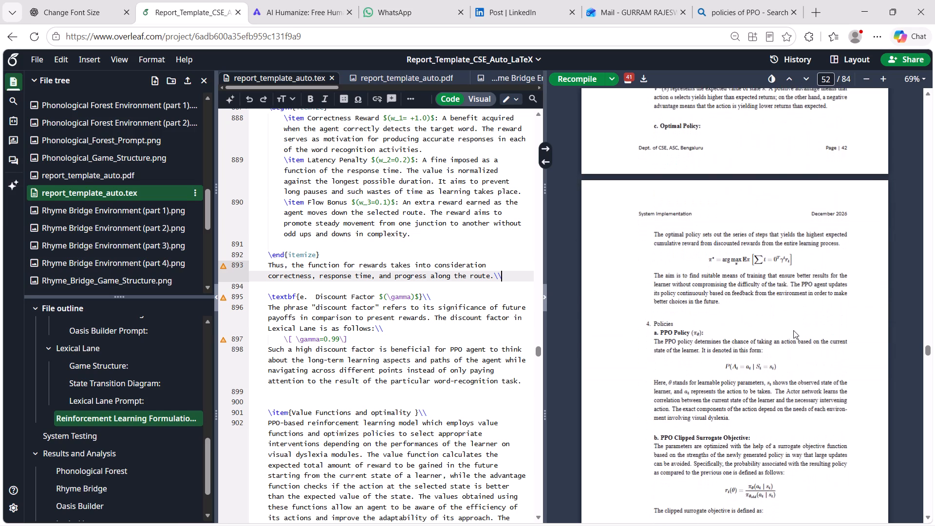
scroll(793, 330, "down", 11)
scroll(793, 330, "up", 1)
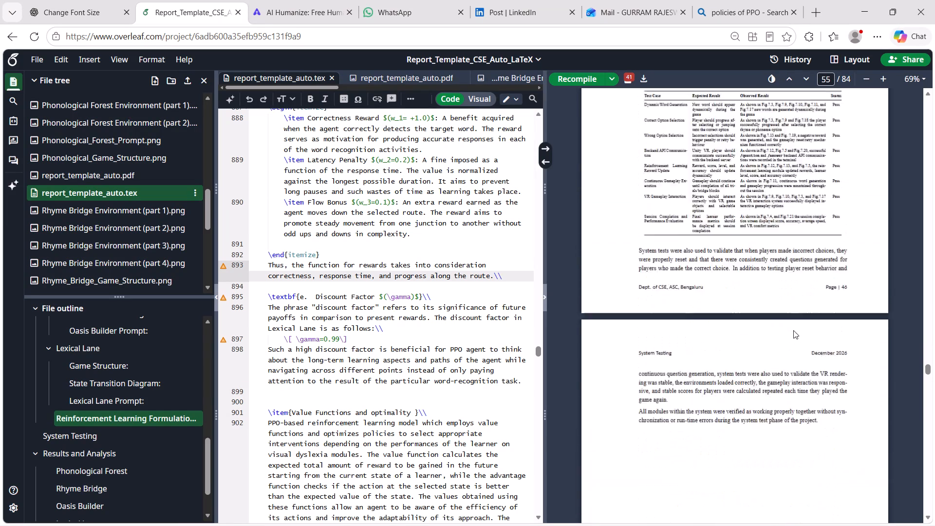
scroll(793, 330, "up", 1)
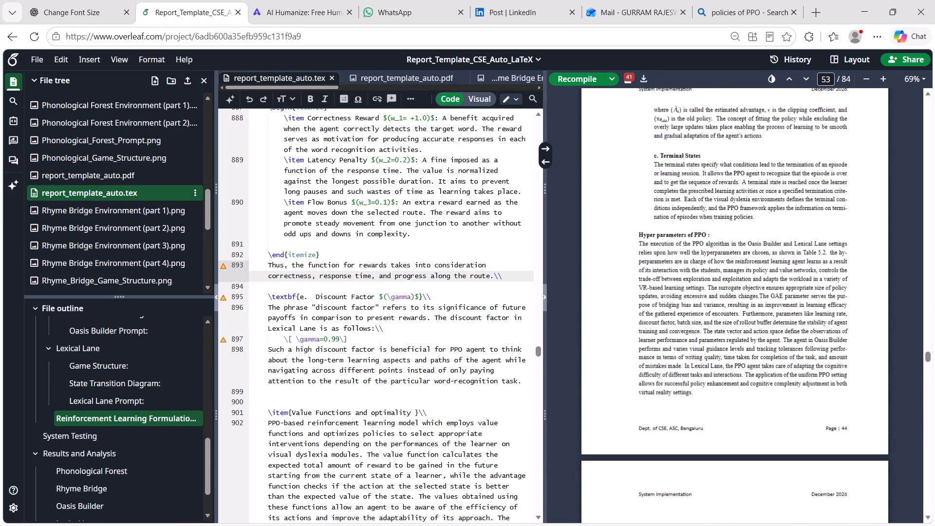
scroll(793, 330, "up", 5)
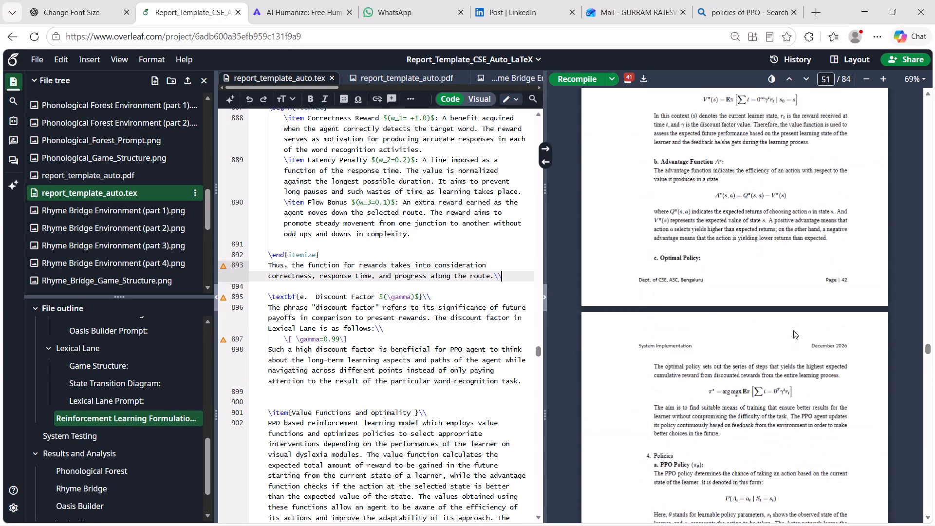
scroll(793, 330, "up", 12)
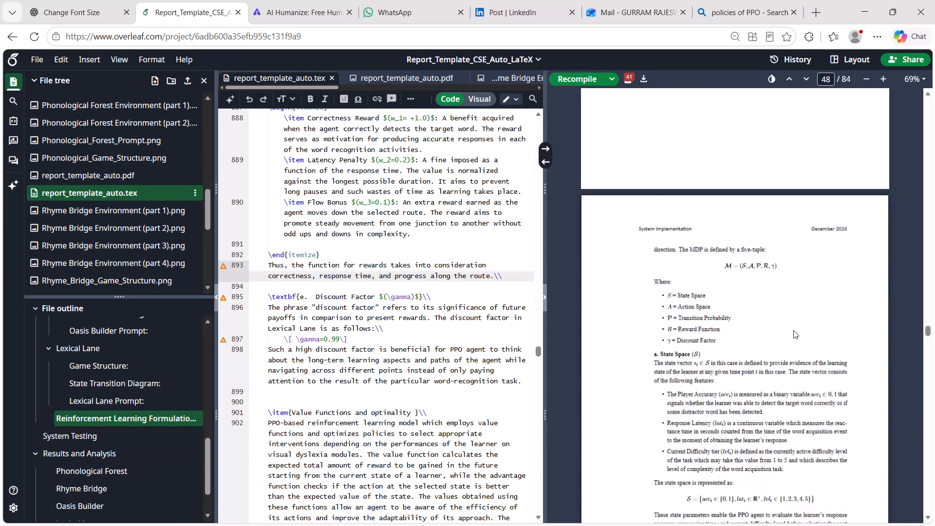
Review the compiled pages from the Oasis Builder prompt through Lexical Lane to the PPO rationale, MDP formulation and action space.
scroll(793, 330, "up", 3)
scroll(422, 306, "down", 3)
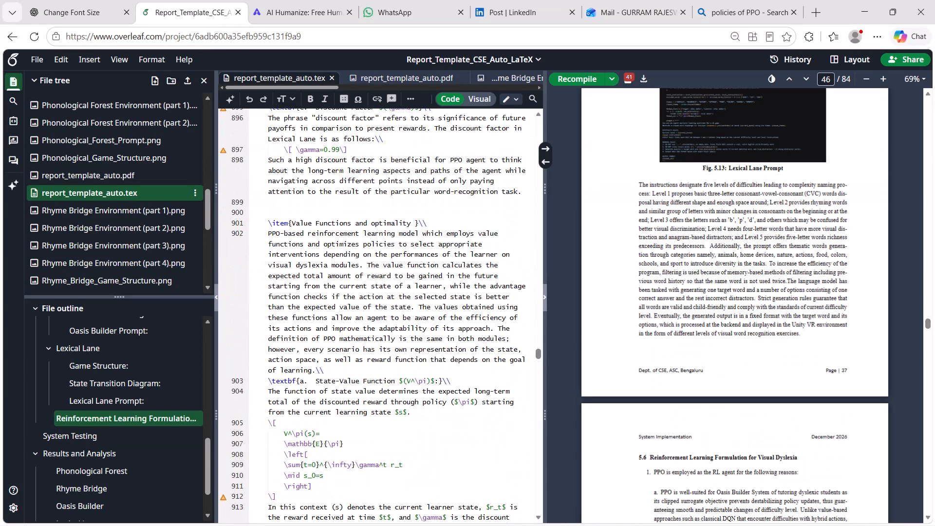
scroll(669, 237, "up", 10)
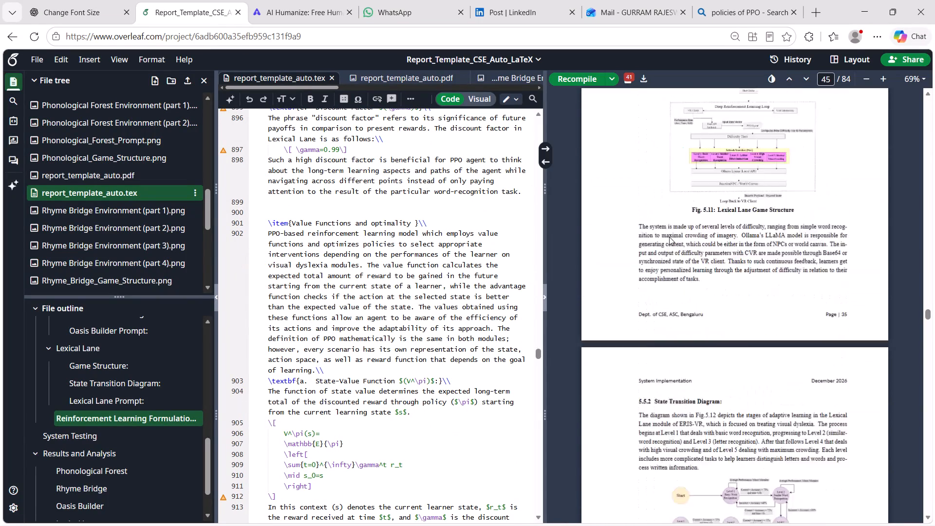
scroll(669, 237, "up", 8)
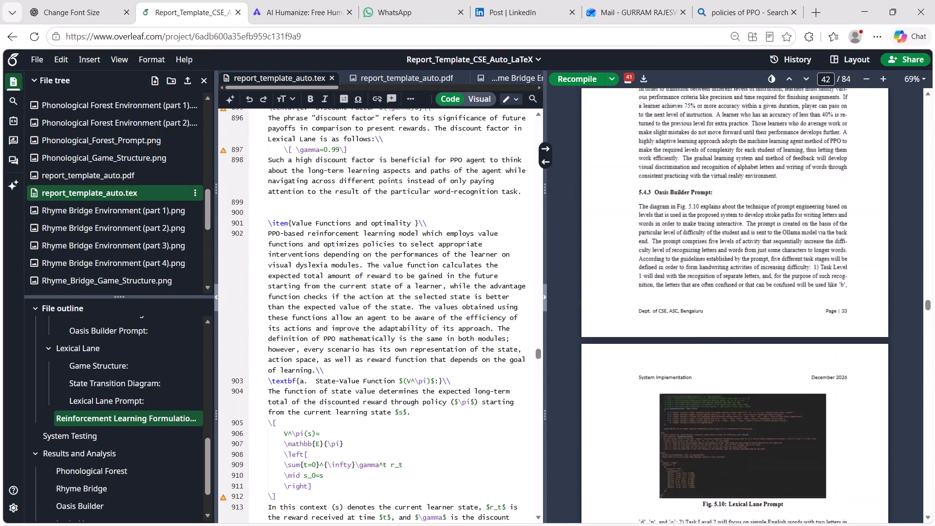
scroll(669, 237, "up", 2)
scroll(669, 237, "down", 2)
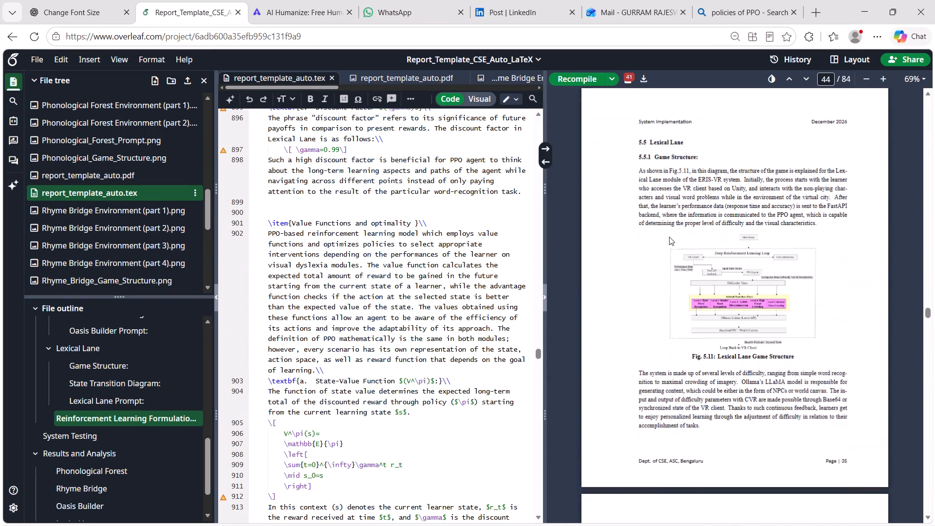
scroll(669, 237, "down", 4)
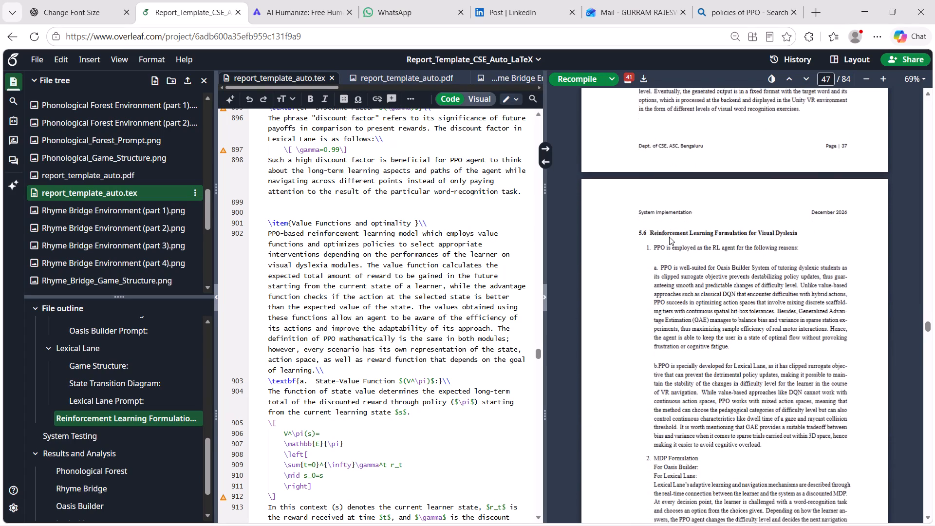
scroll(669, 237, "down", 1)
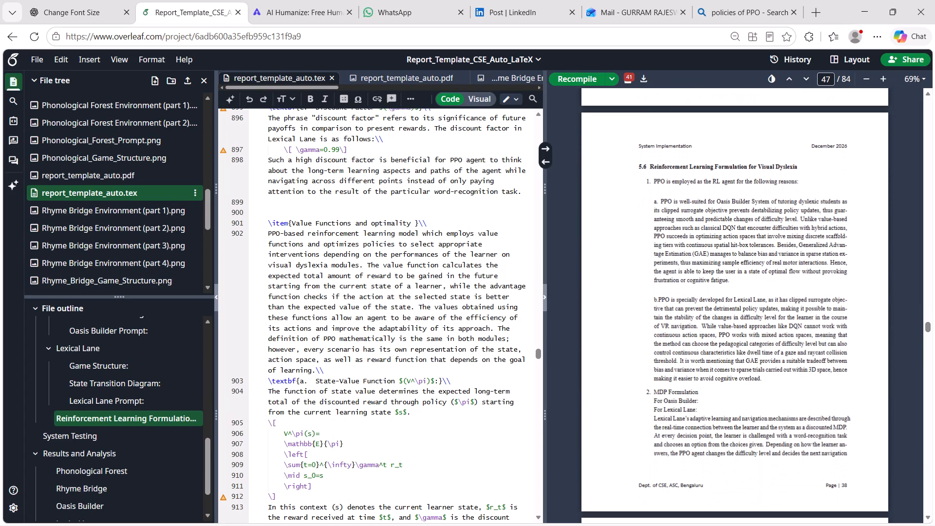
scroll(669, 237, "down", 6)
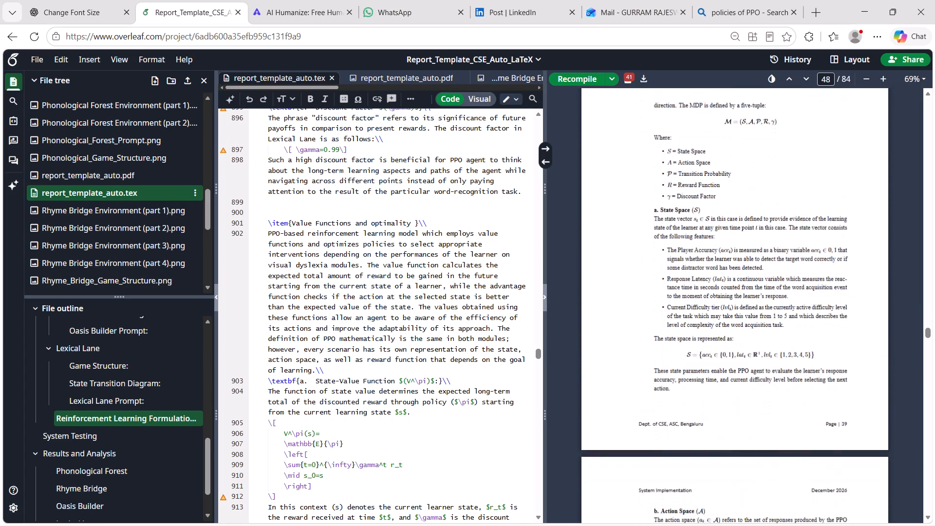
scroll(669, 237, "down", 3)
scroll(669, 237, "up", 1)
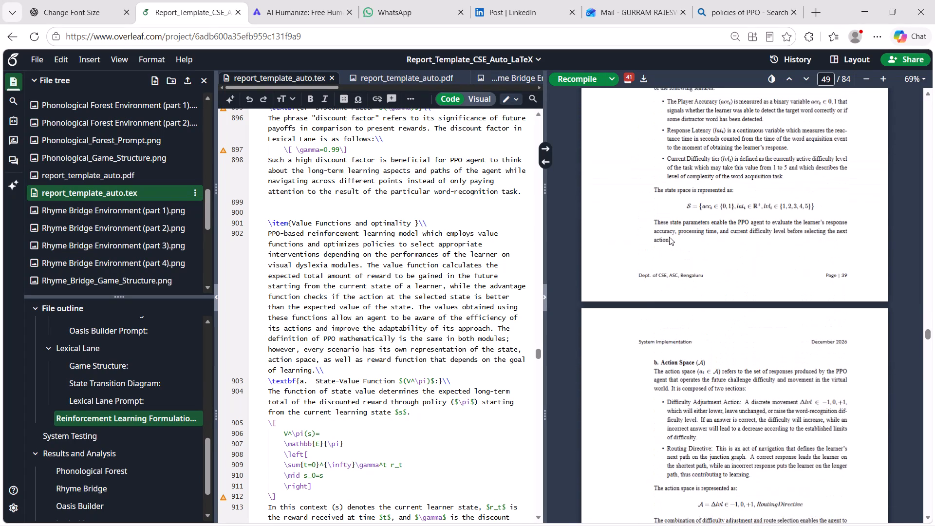
scroll(669, 237, "up", 3)
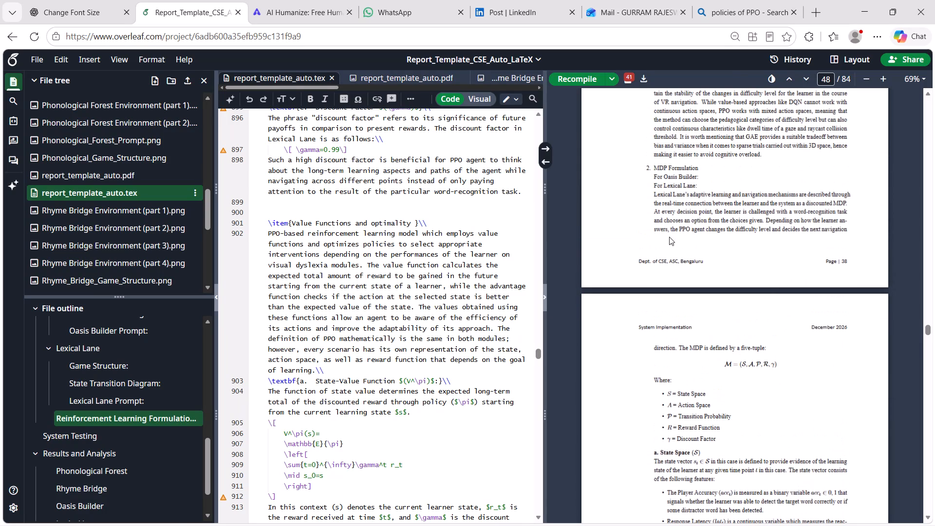
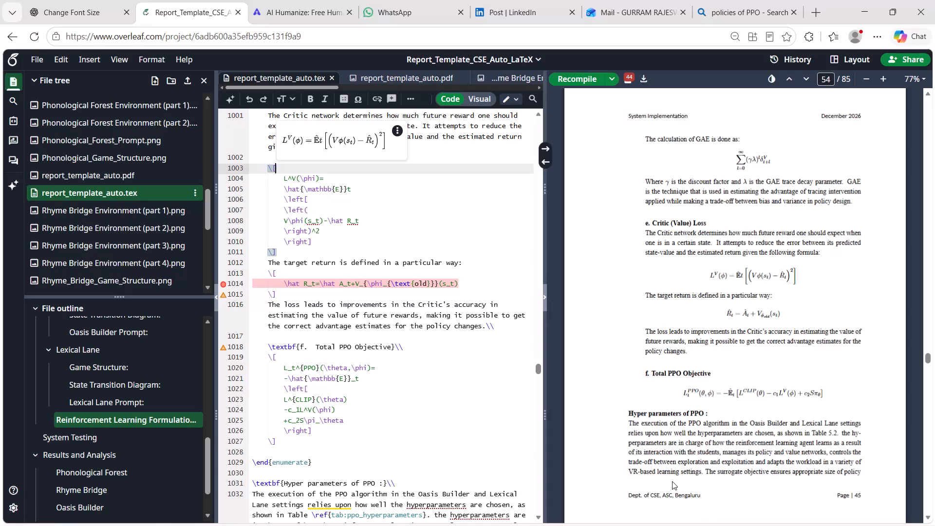
left_click(409, 356)
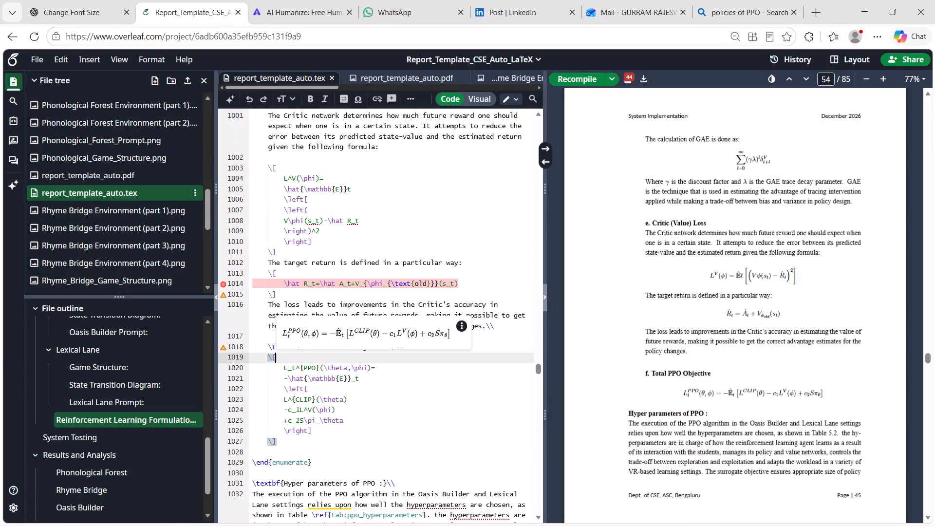
left_click(421, 352)
left_click(406, 345)
key("Return")
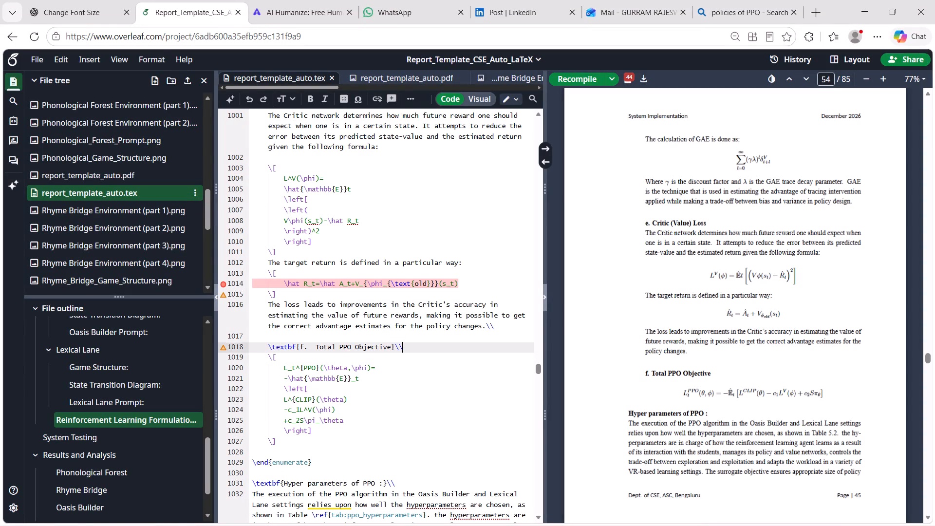
key("ctrl+v")
scroll(347, 401, "down", 1)
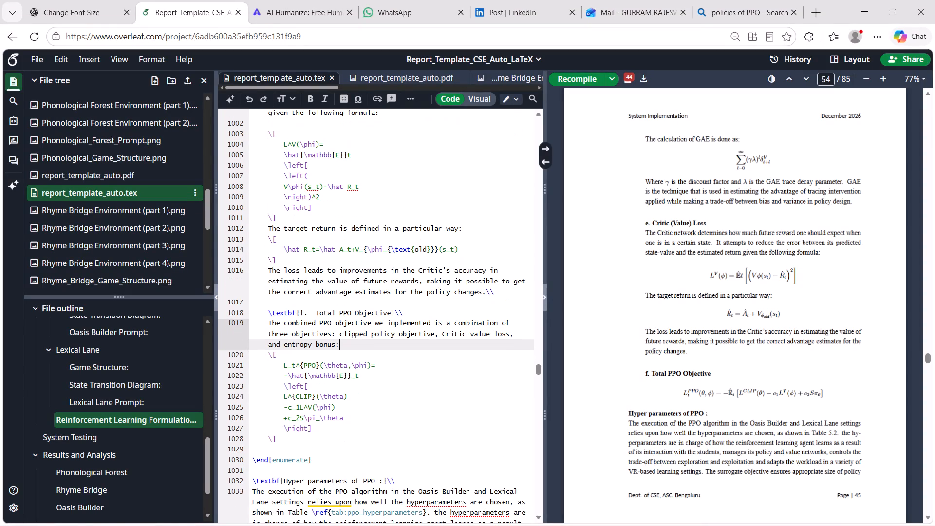
Copy AI Humanize's paragraph starting "where c_1=0.5 is a value-loss weight" onto a new line below the Total PPO Objective equation in Overleaf.
left_click(292, 0)
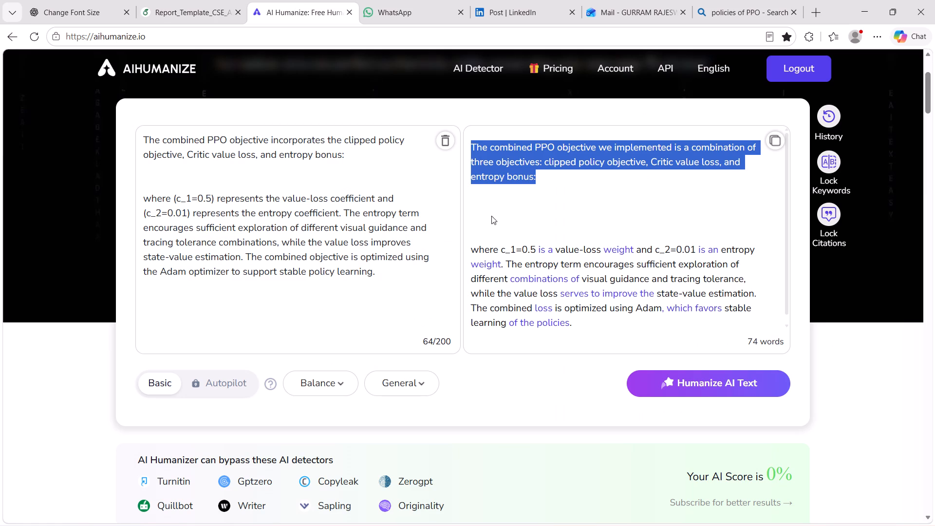
left_click_drag(580, 323, 468, 244)
key("ctrl+c")
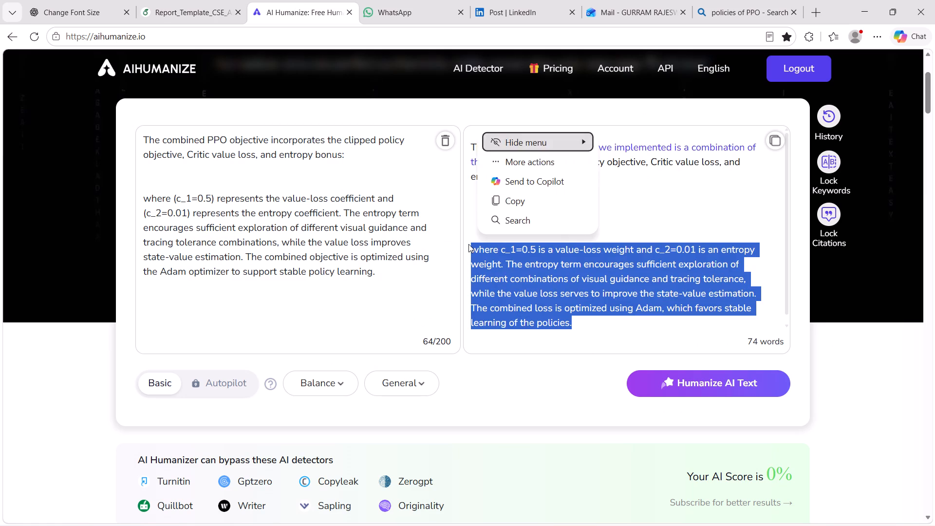
key("alt+Tab")
left_click(293, 436)
key("Return")
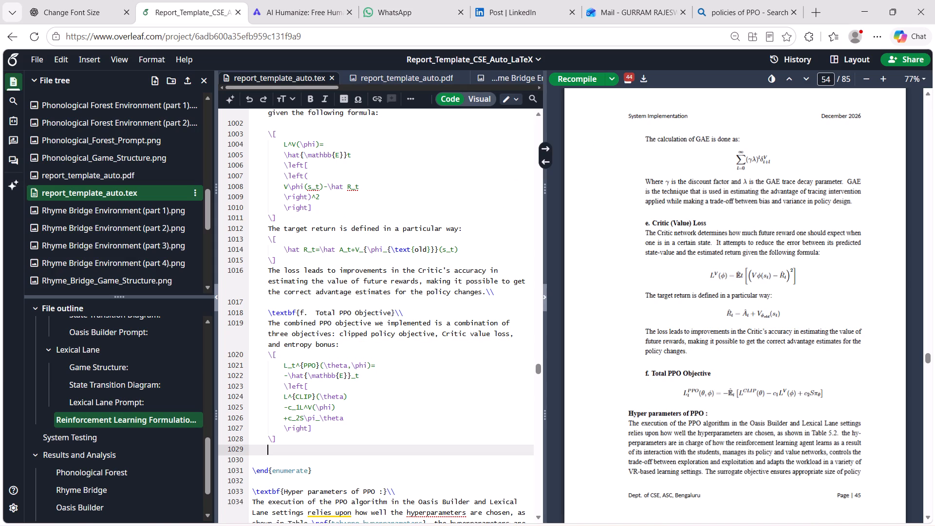
key("ctrl+v")
Wrap c_1 and c_2 in inline math dollar signs in the pasted paragraph, keep a space before $c_2$, and recompile the report.
scroll(316, 424, "down", 2)
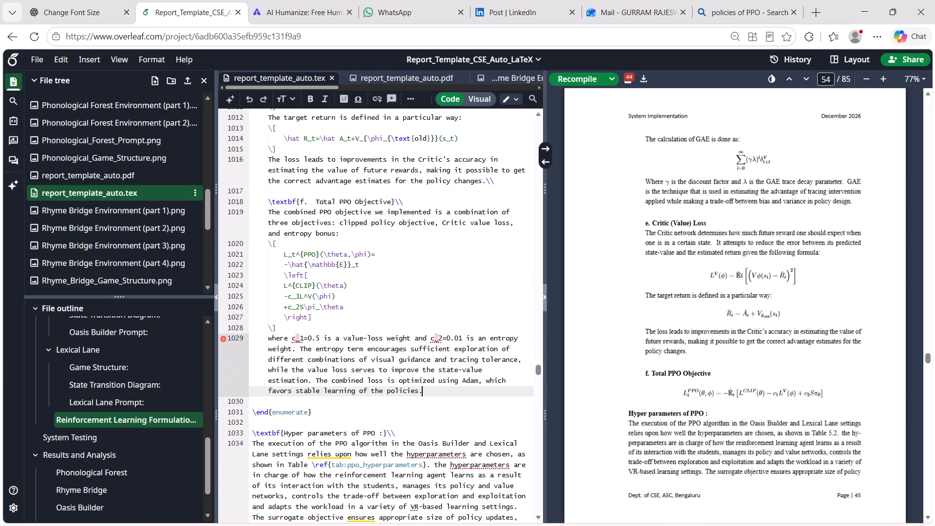
left_click_drag(303, 336, 291, 336)
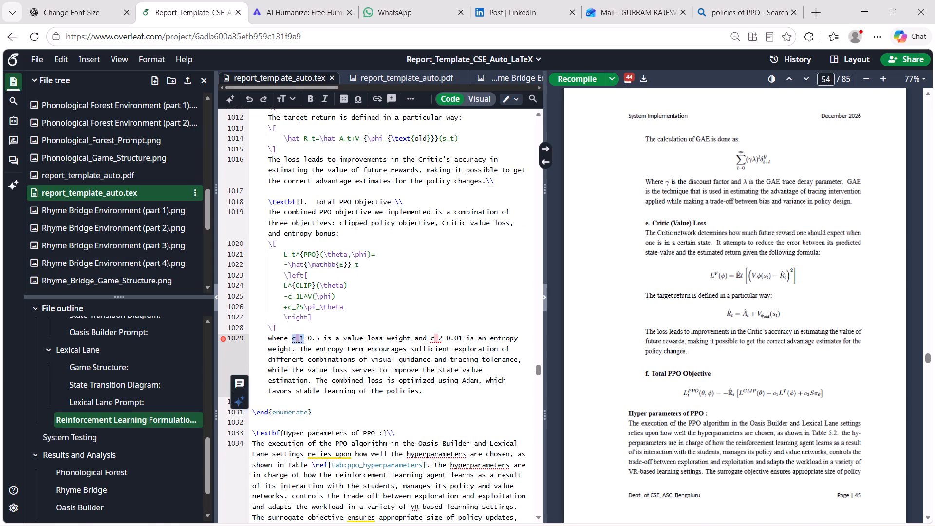
key("shift+dollar")
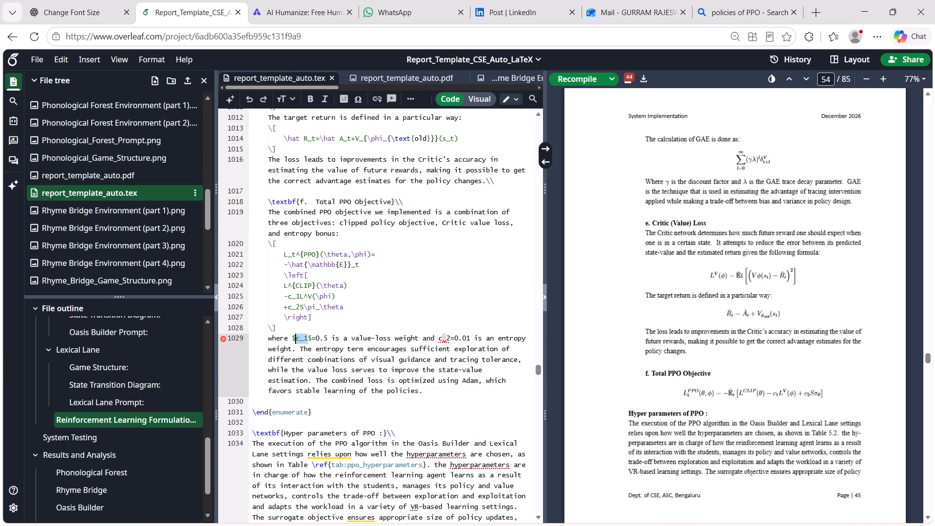
left_click_drag(453, 340, 442, 340)
left_click(442, 340)
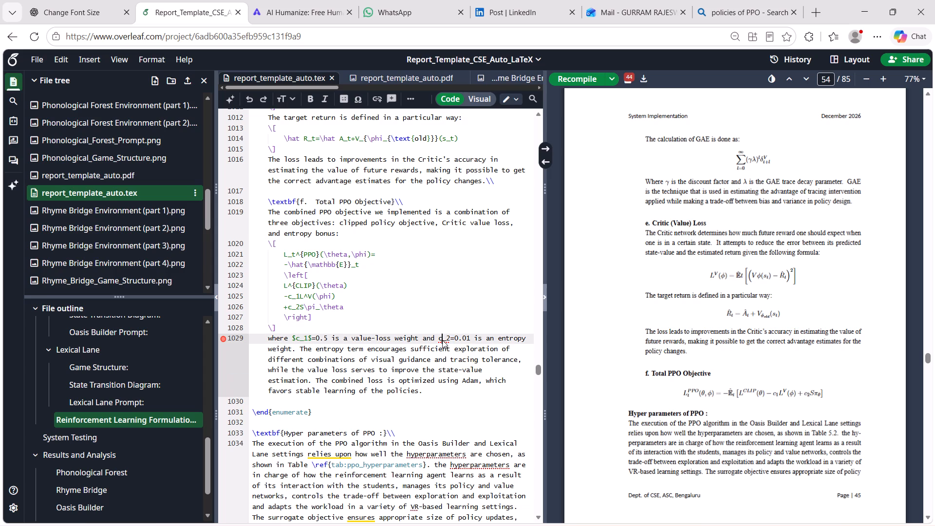
left_click_drag(437, 339, 451, 339)
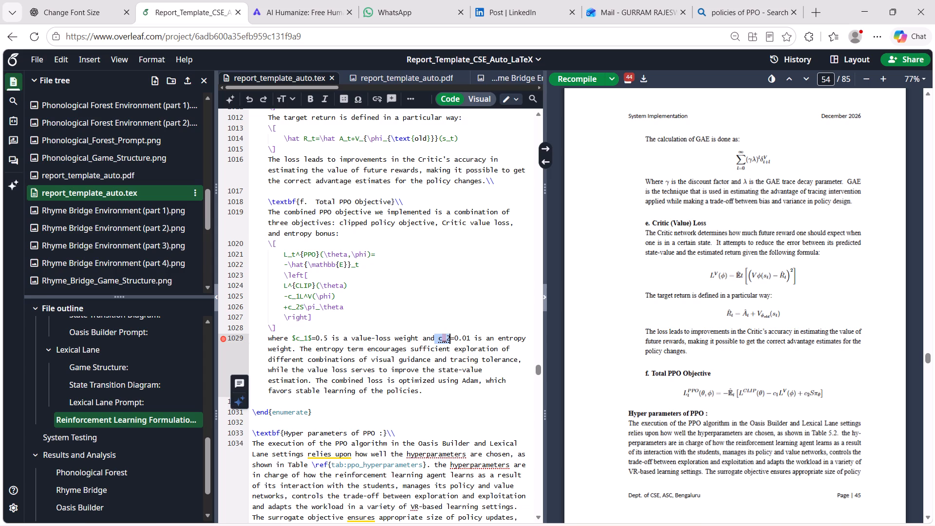
key("shift+dollar")
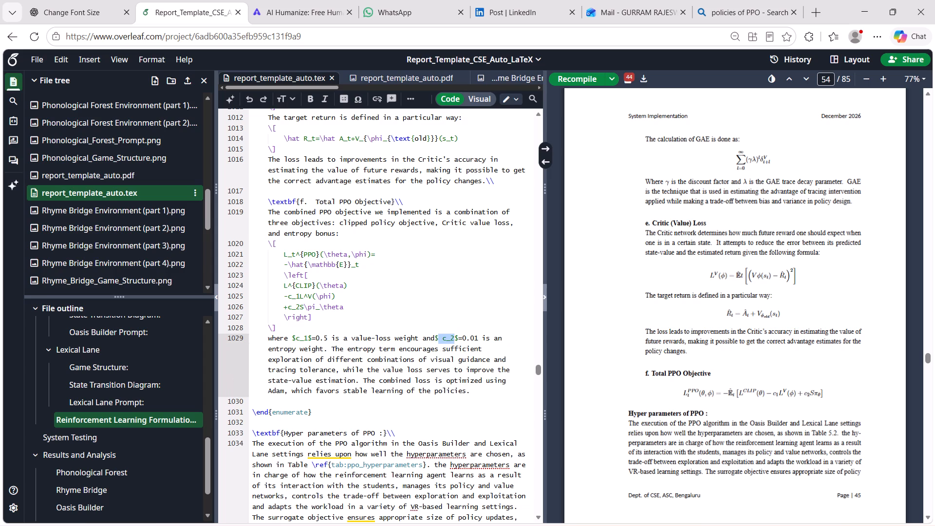
left_click(472, 280)
left_click(445, 338)
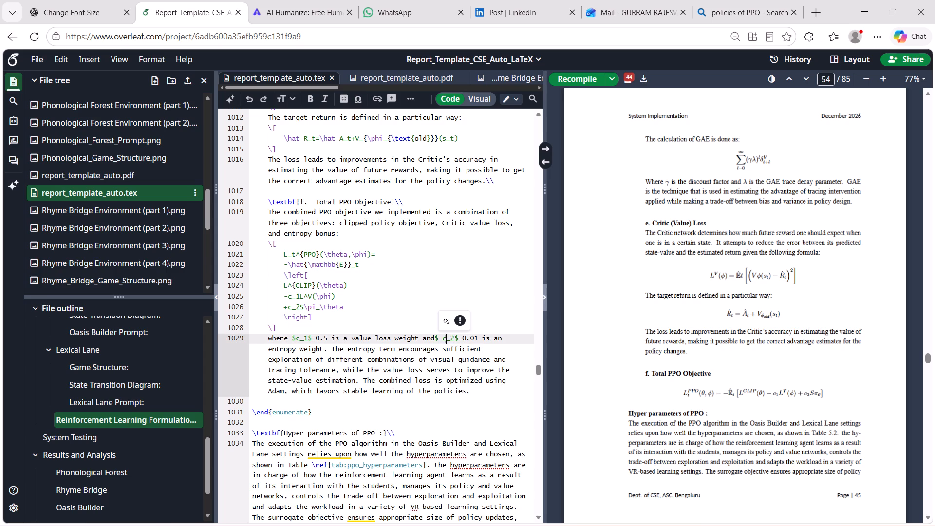
key("Left")
key("BackSpace")
key("Left")
key("space")
key("ctrl+s")
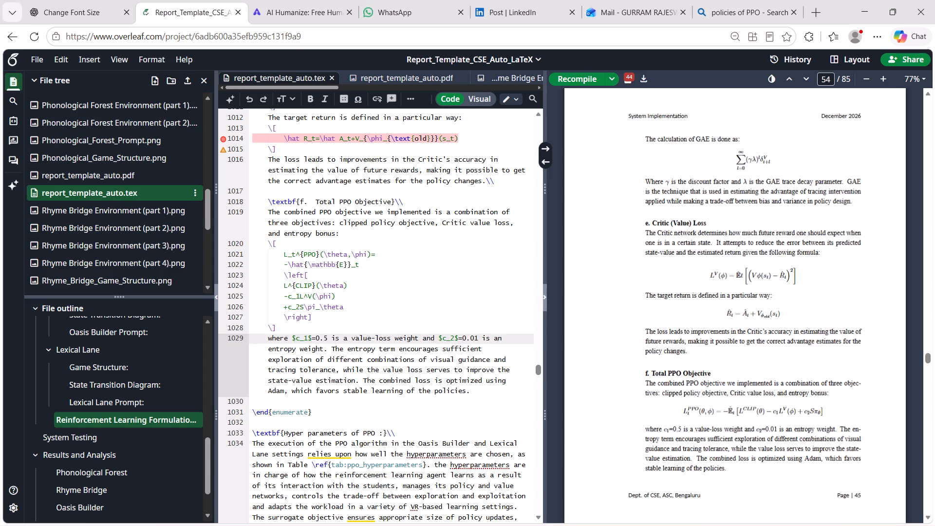
Check the compiled report from the Total PPO Objective subsection through to the start of the Results and Analysis chapter.
scroll(707, 371, "down", 5)
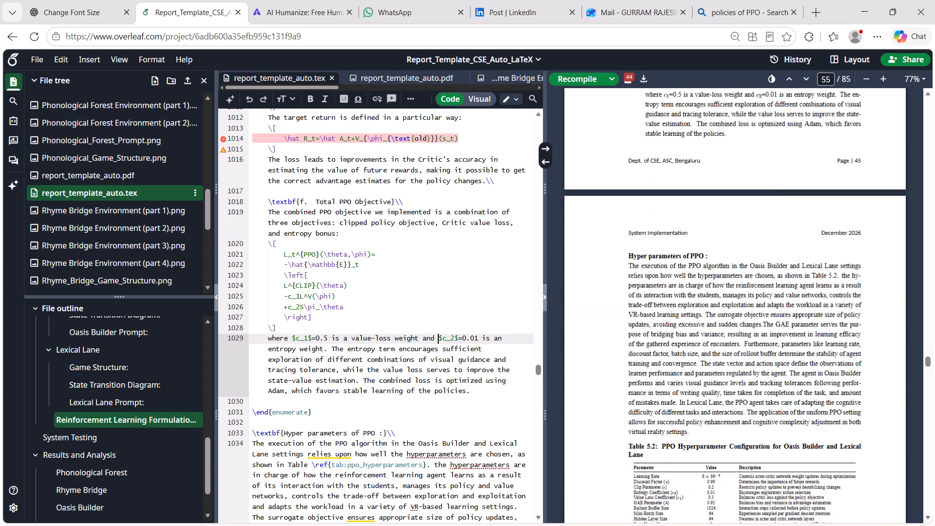
scroll(707, 371, "down", 4)
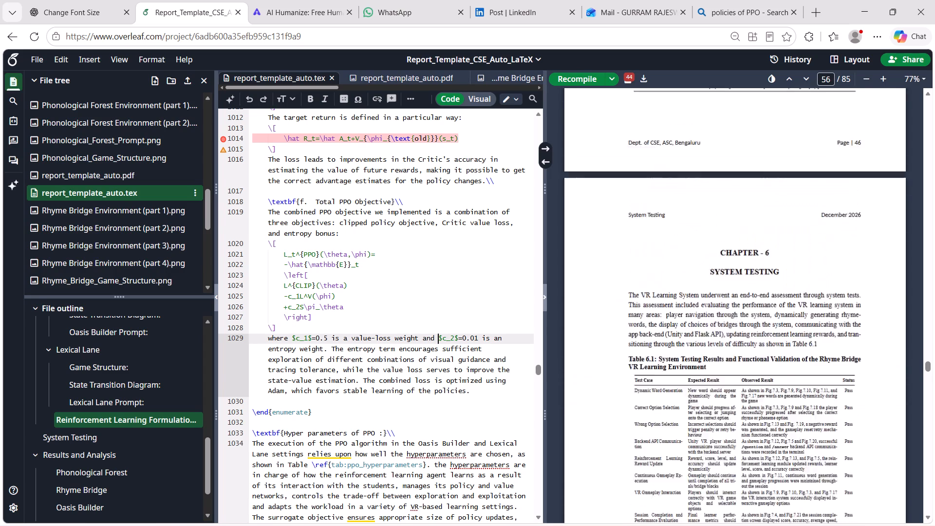
scroll(707, 371, "down", 6)
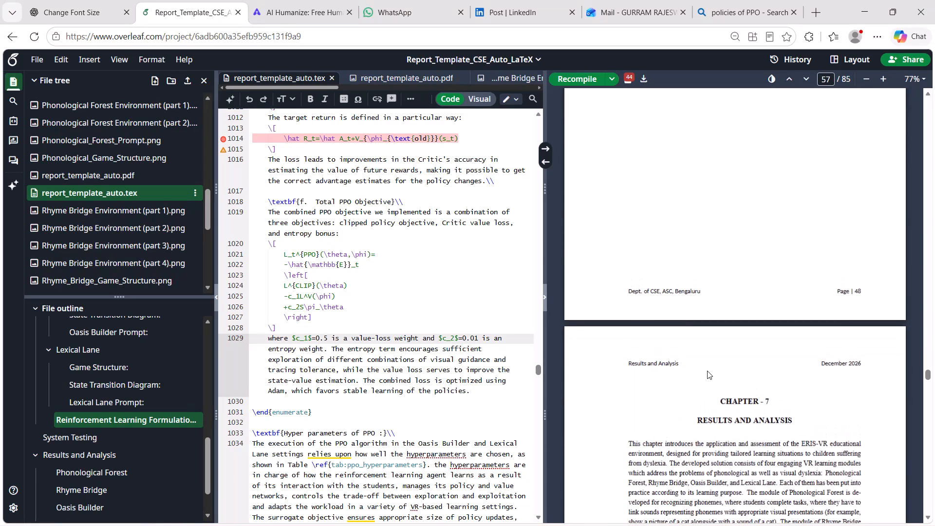
scroll(707, 371, "down", 8)
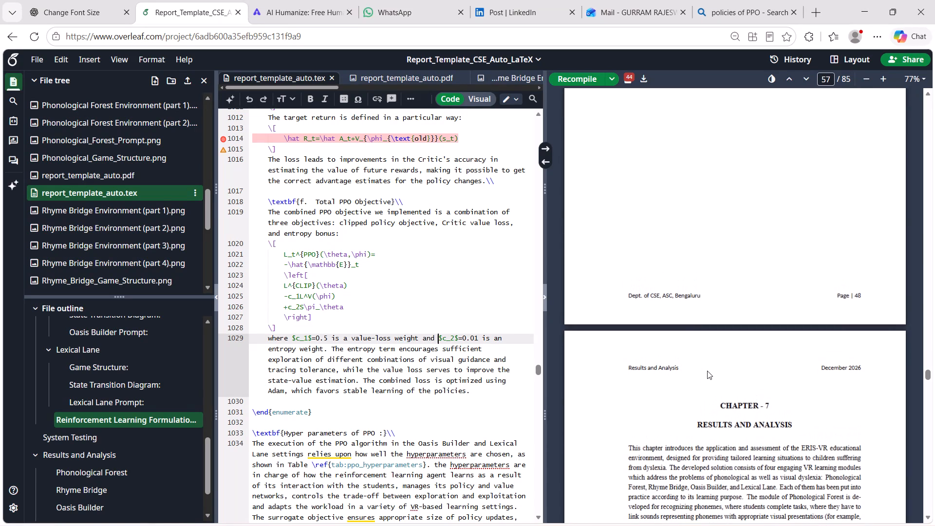
scroll(707, 371, "down", 2)
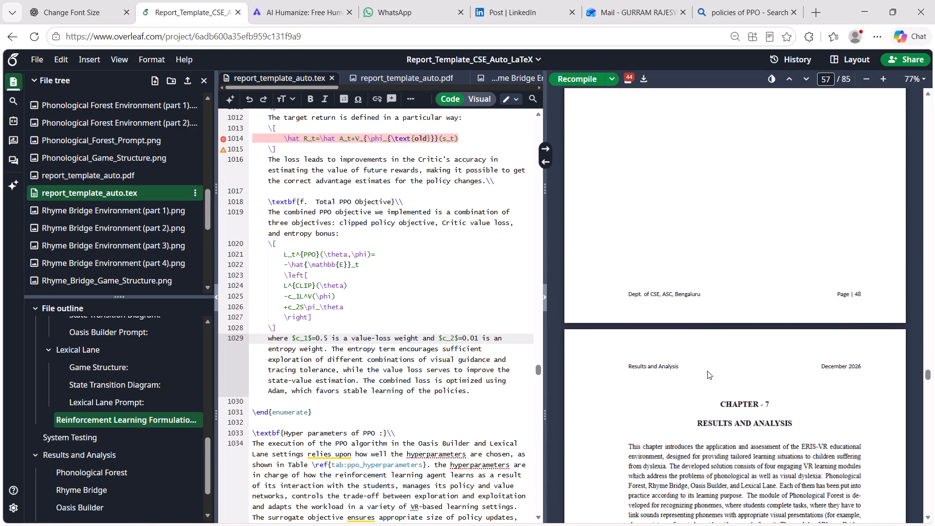
scroll(707, 371, "down", 1)
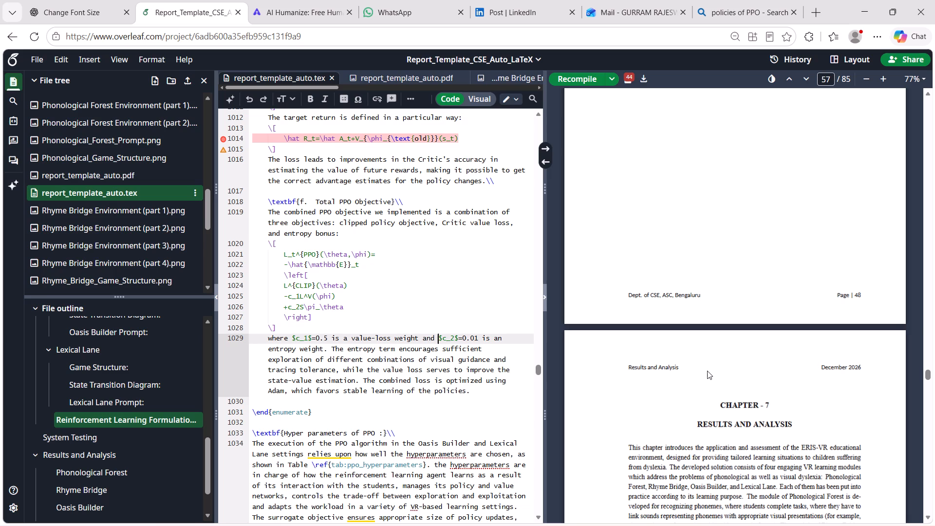
scroll(666, 225, "up", 1)
scroll(519, 250, "up", 9)
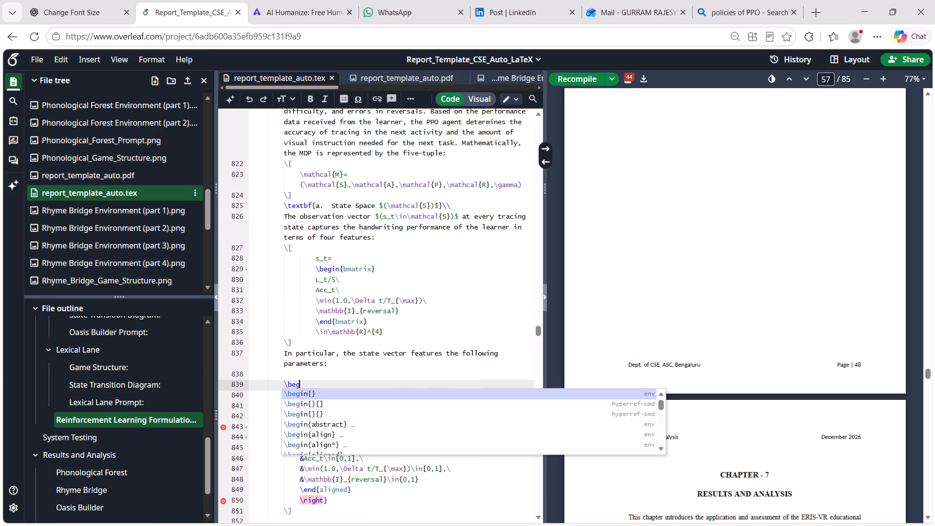
key("Return")
key("i")
key("Return")
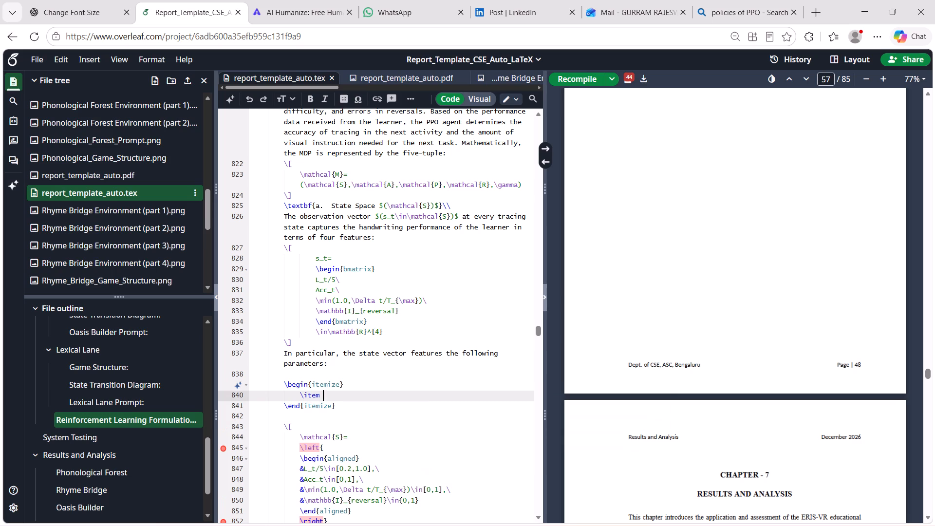
Recompile the report and review Oasis Builder's State Space section in the PDF against its source.
scroll(326, 363, "up", 1)
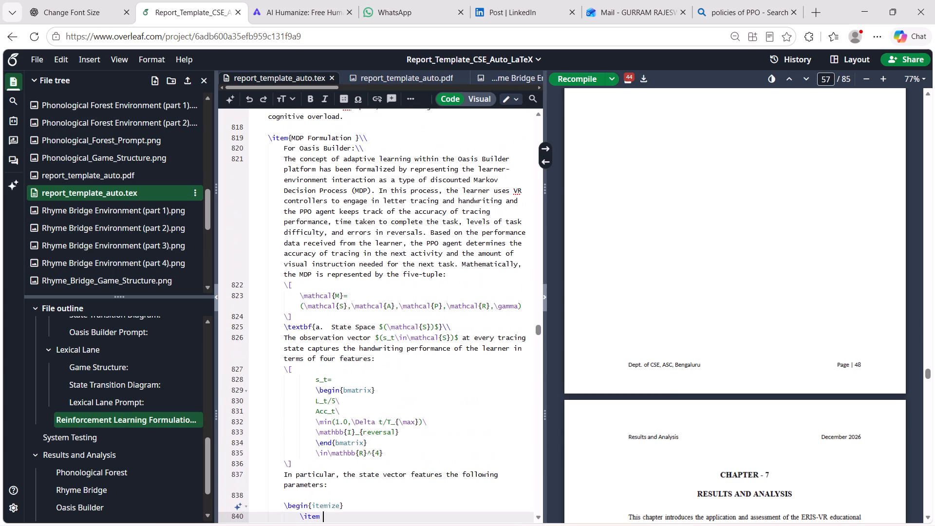
scroll(326, 363, "up", 1)
key("ctrl+s")
scroll(653, 309, "up", 5)
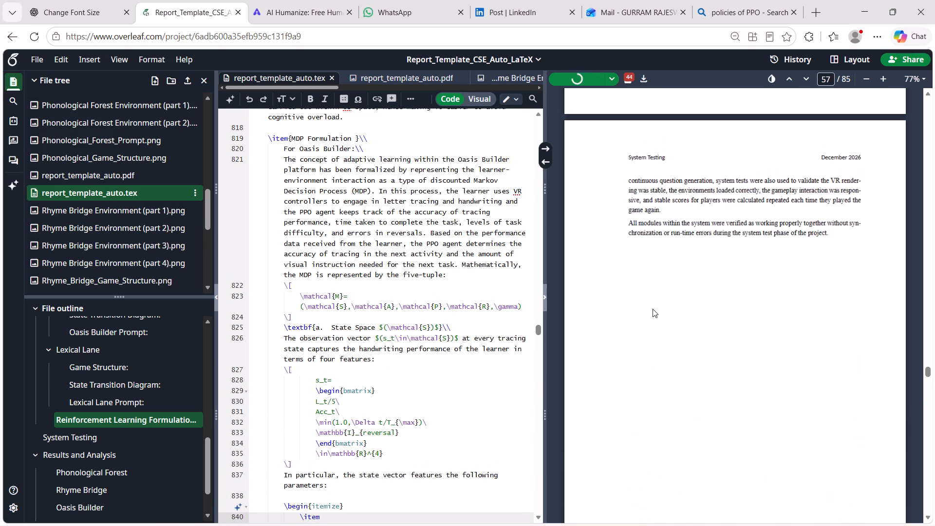
scroll(653, 309, "up", 12)
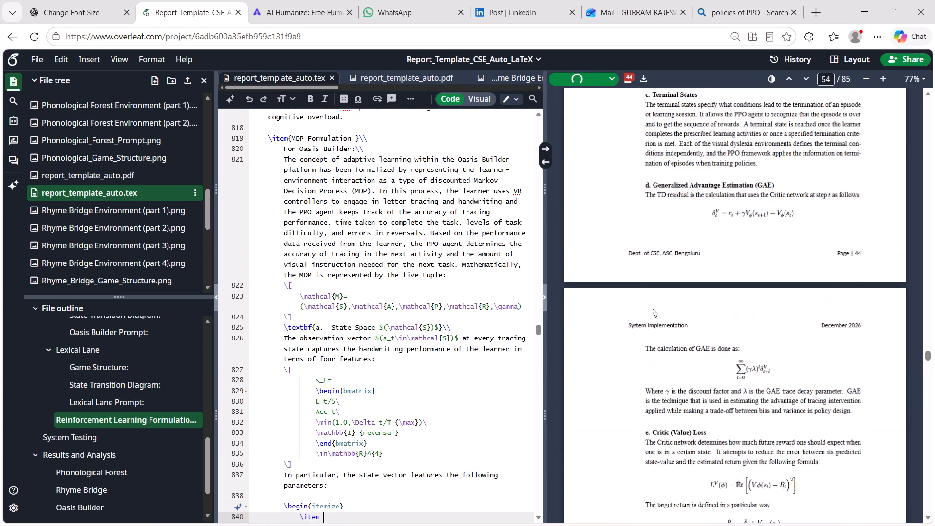
scroll(653, 309, "up", 4)
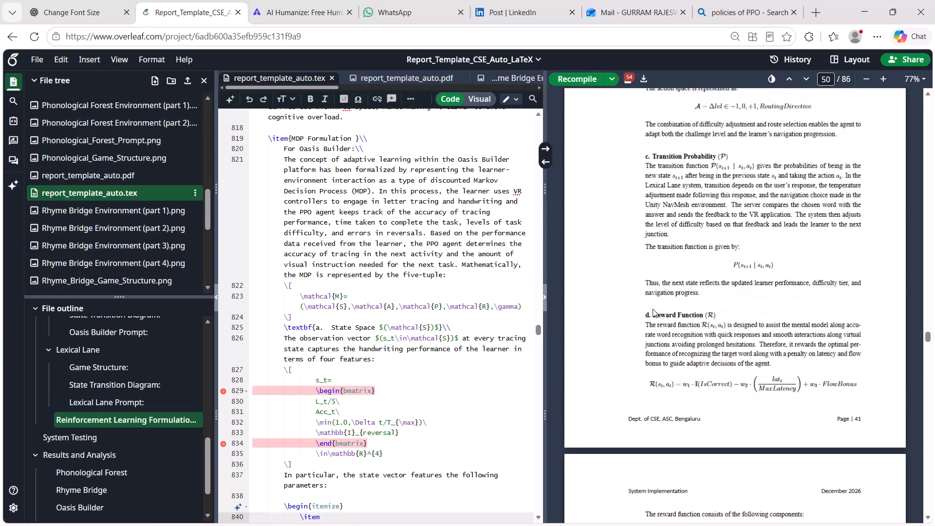
scroll(653, 309, "up", 1)
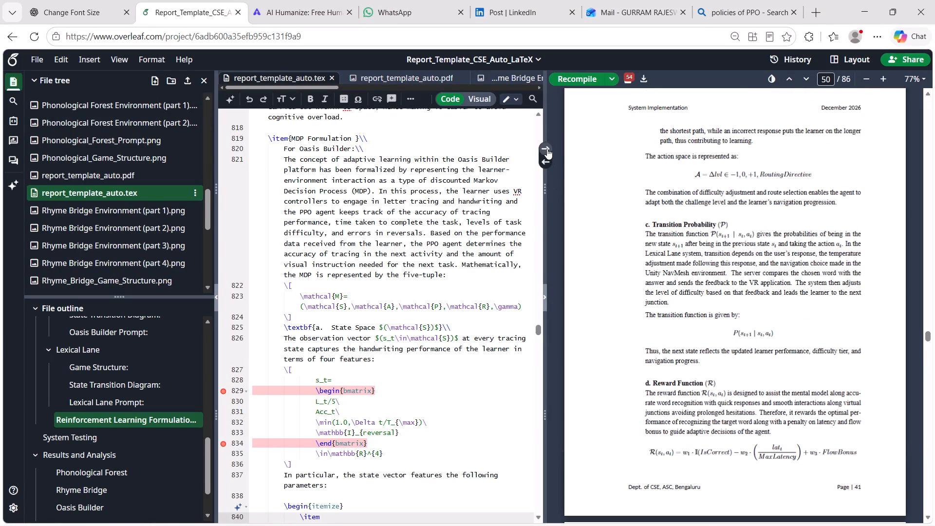
left_click(547, 149)
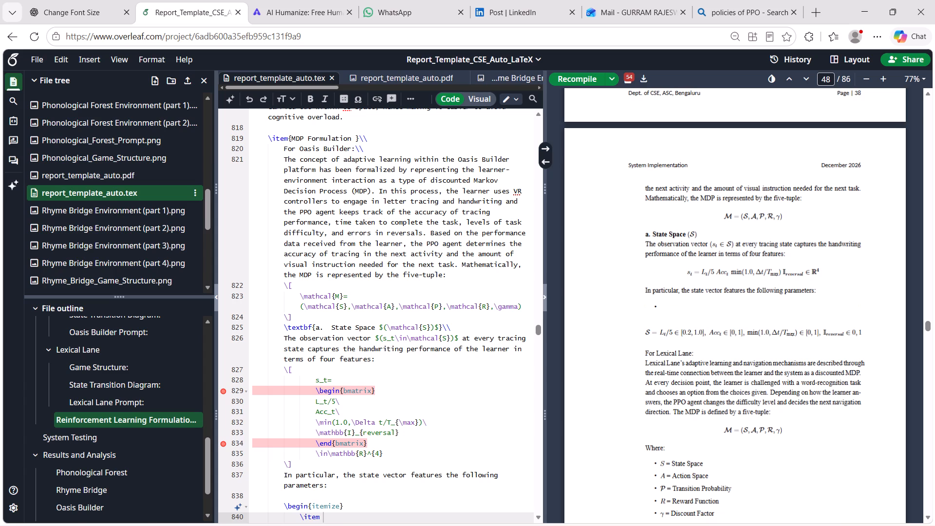
scroll(714, 242, "up", 3)
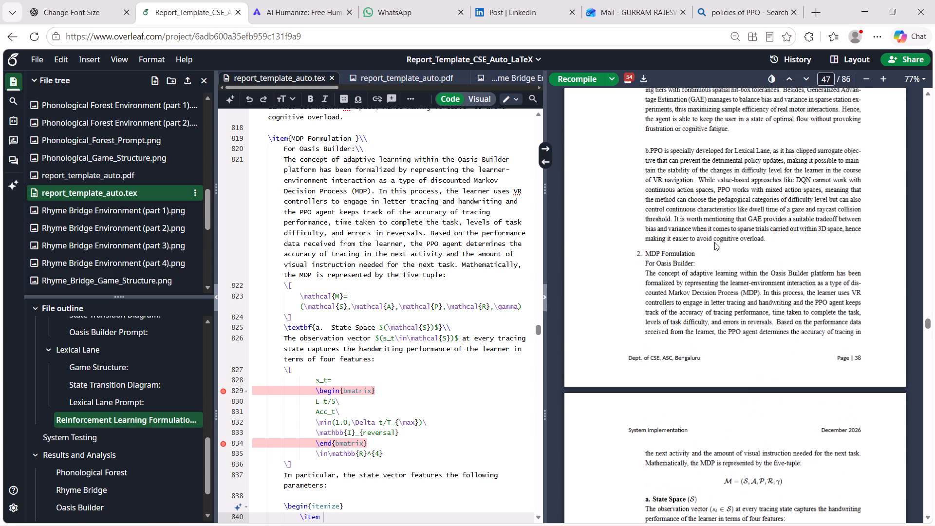
scroll(714, 242, "down", 6)
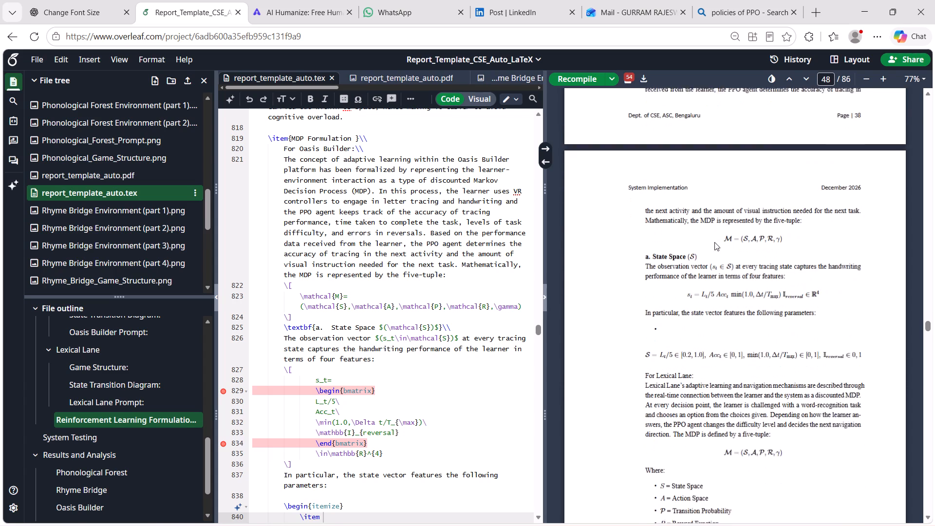
scroll(714, 242, "down", 1)
scroll(456, 308, "down", 5)
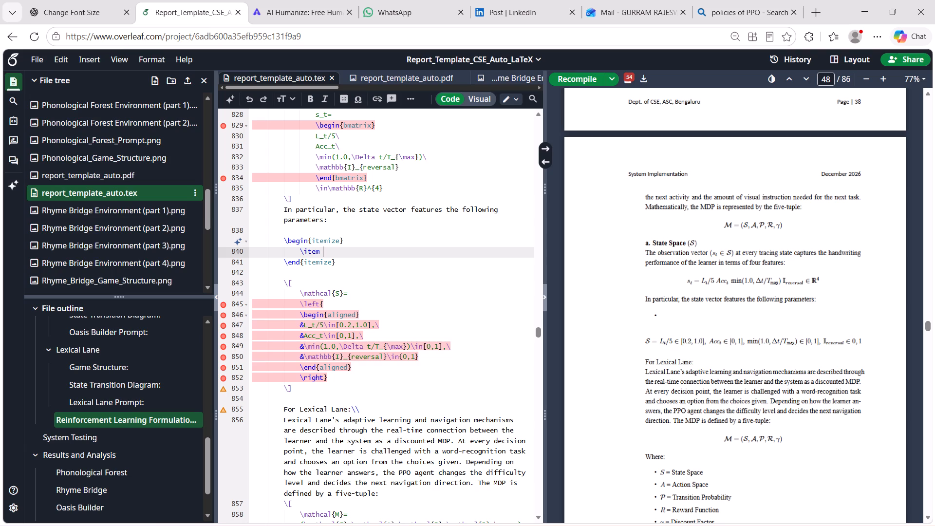
Examine the \mathcal{S} equation's aligned block in the source and its rendered form in the PDF.
left_click(416, 335)
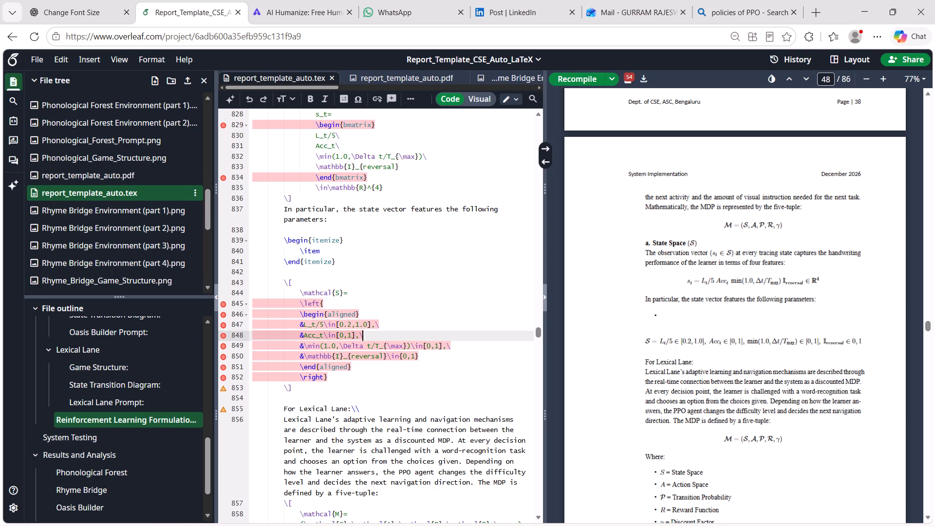
left_click(357, 354)
left_click(315, 315)
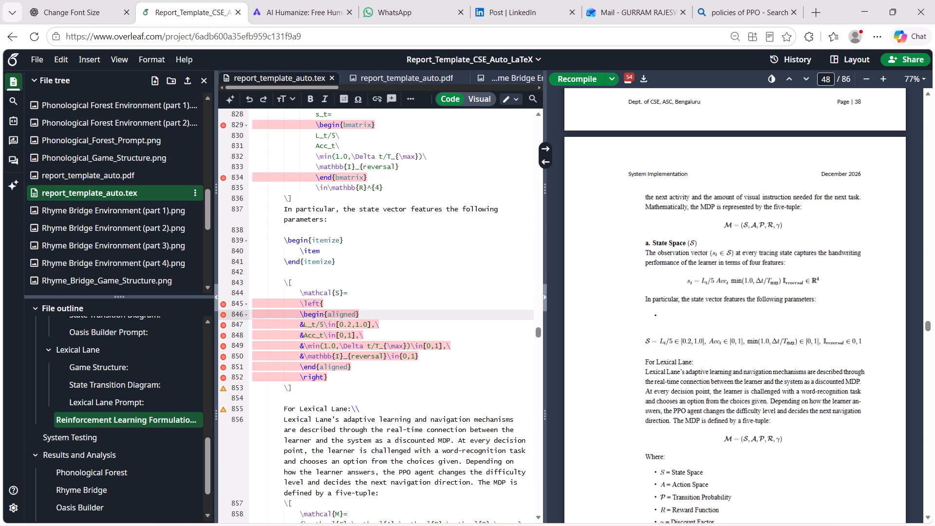
left_click(290, 284)
left_click(298, 288)
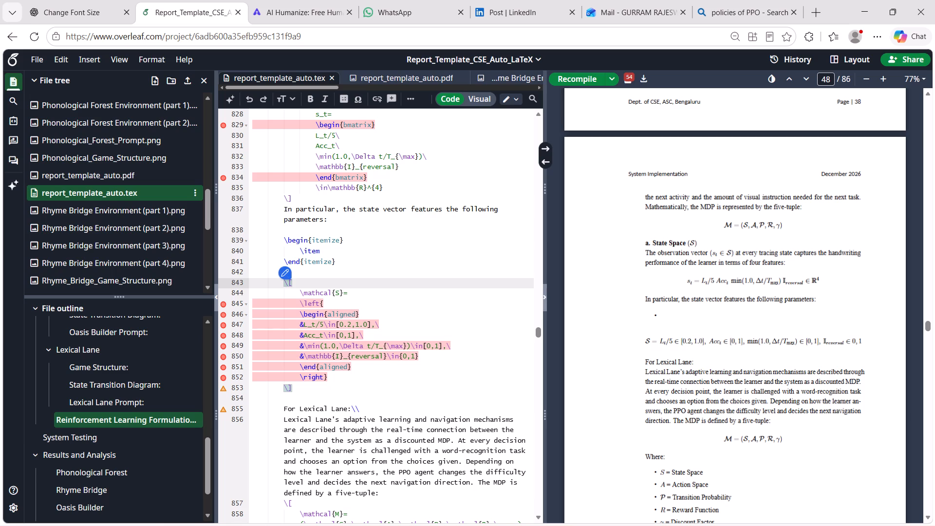
left_click(300, 326)
left_click(338, 352)
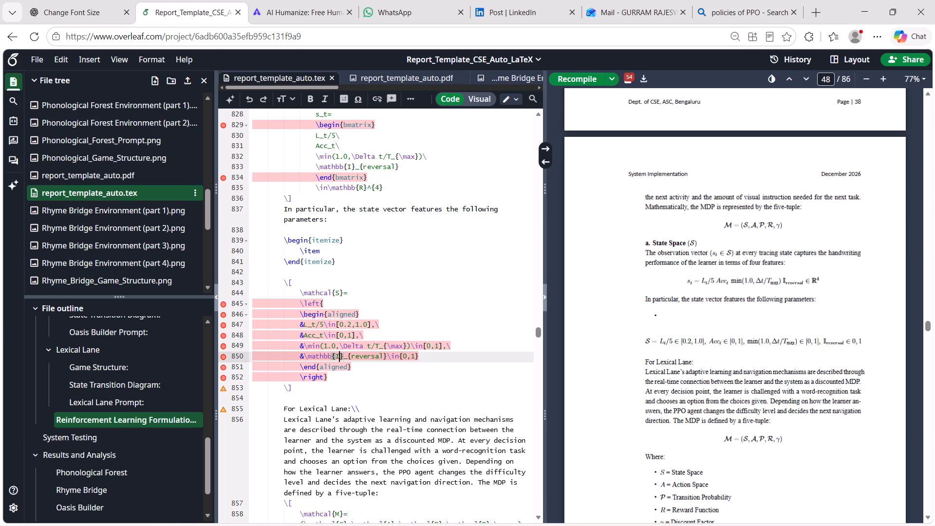
left_click(349, 378)
scroll(349, 378, "up", 2)
scroll(349, 378, "down", 1)
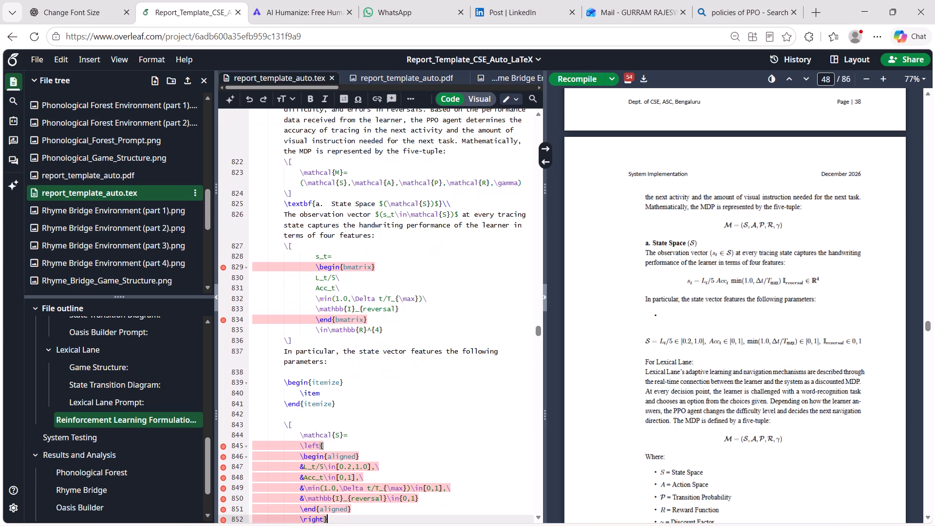
scroll(767, 263, "down", 5)
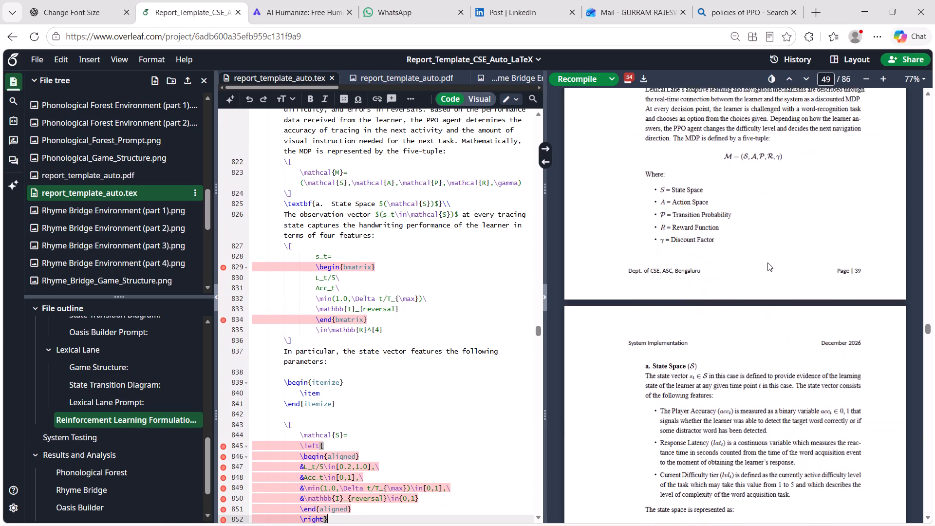
scroll(767, 263, "up", 1)
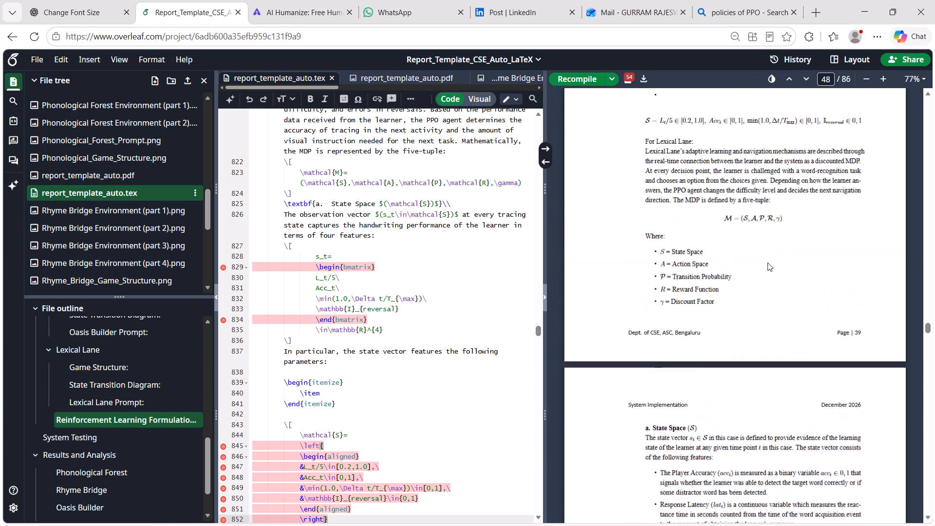
scroll(767, 263, "up", 1)
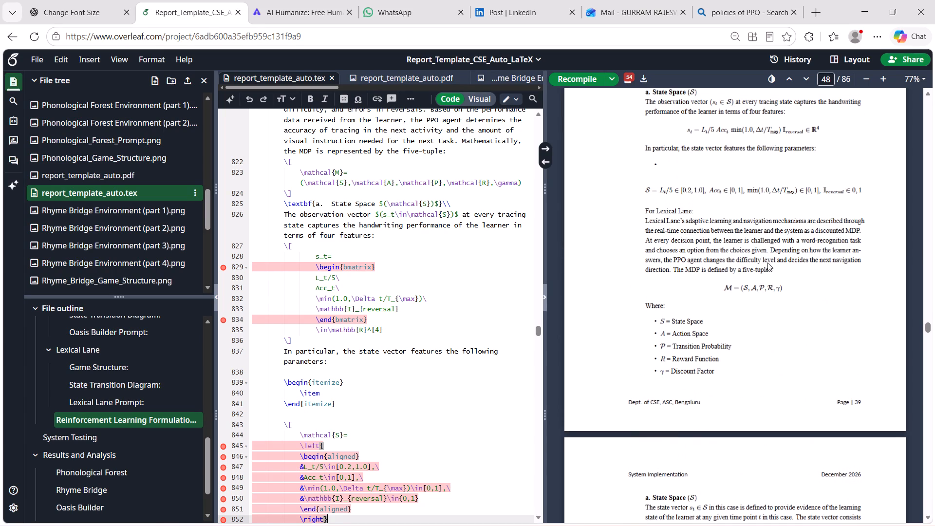
scroll(767, 263, "right", 1)
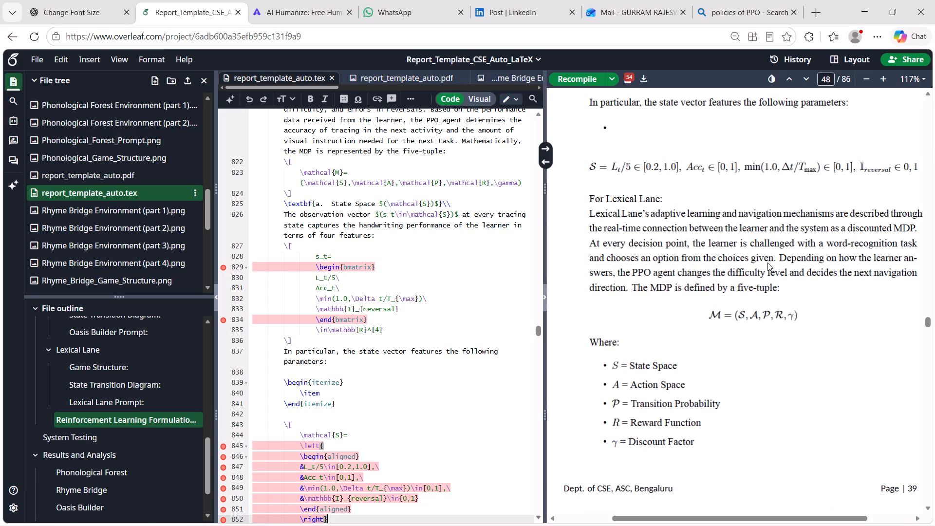
View the Downloads image "Screenshot 2026-11-02 112847.png" to check the reference state vector and its parameter list.
key("alt+Tab")
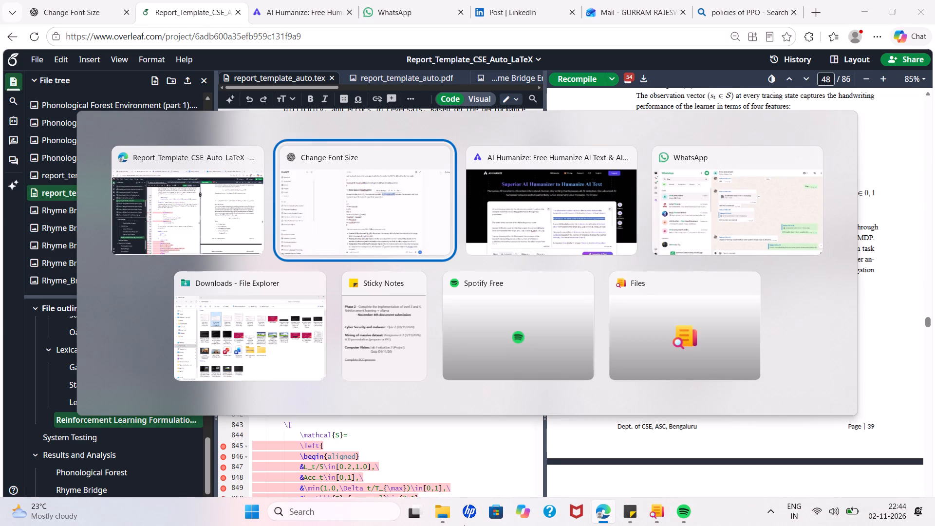
key("alt+Tab")
key("alt+Tab")
key("alt+Tab")
double_click(524, 169)
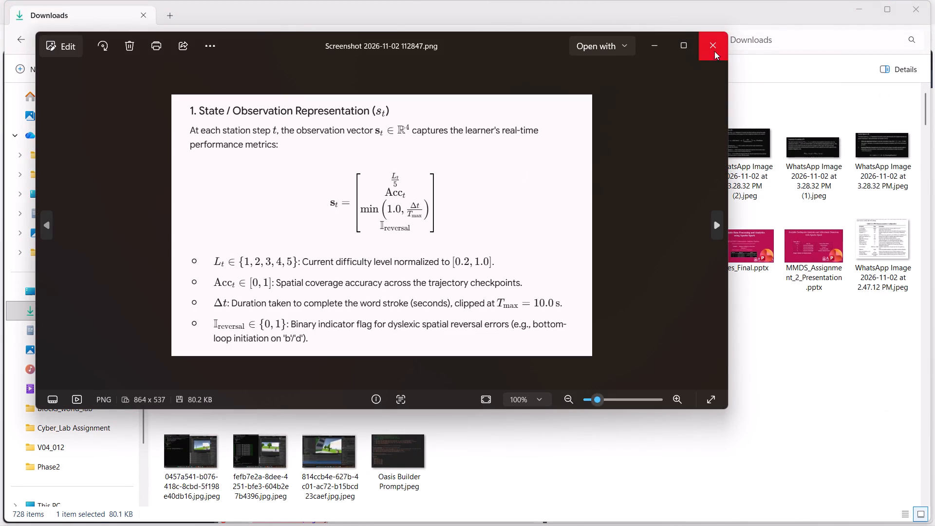
left_click_drag(716, 45, 855, 12)
left_click(855, 12)
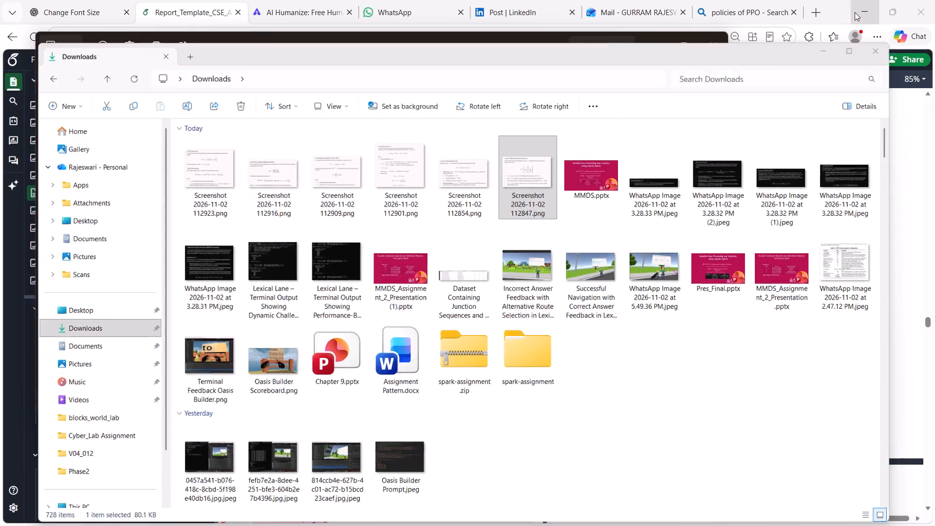
left_click(781, 246)
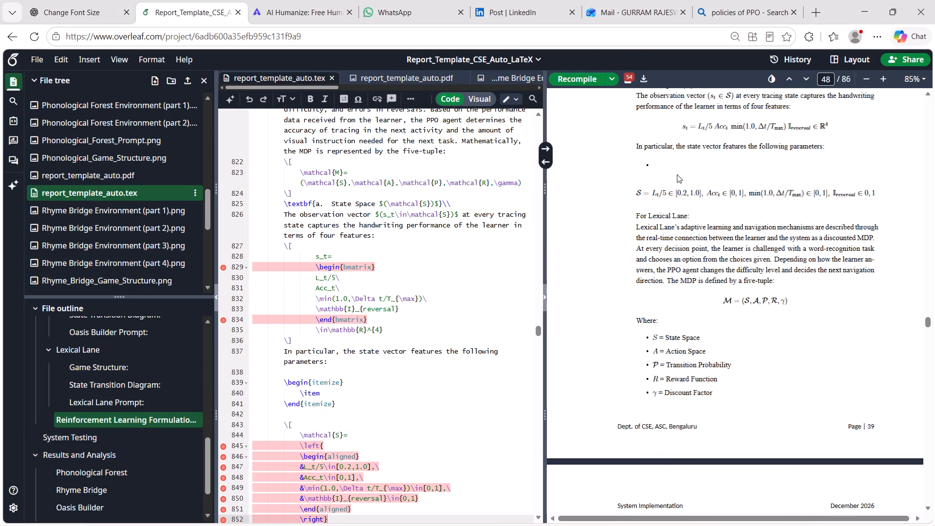
Capture a screenshot of the rendered single-line \mathcal{S} equation in the PDF preview.
key("Print")
left_click_drag(622, 182, 868, 204)
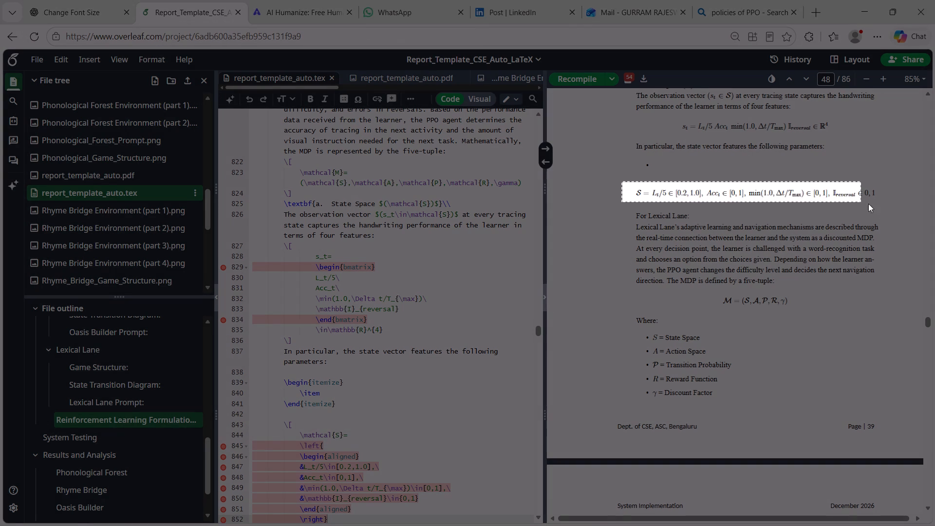
left_click_drag(868, 204, 902, 205)
left_click(99, 1)
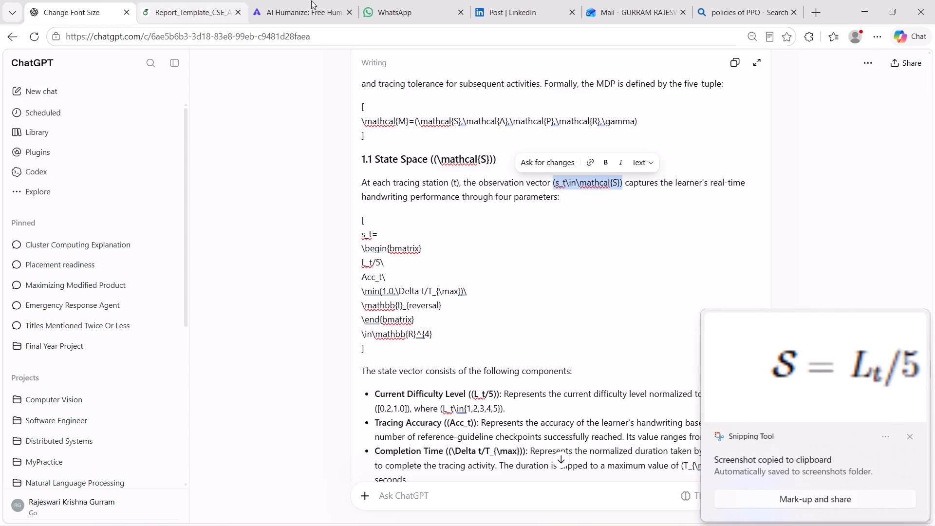
left_click(397, 497, "ctrl")
key("ctrl+v")
key("space")
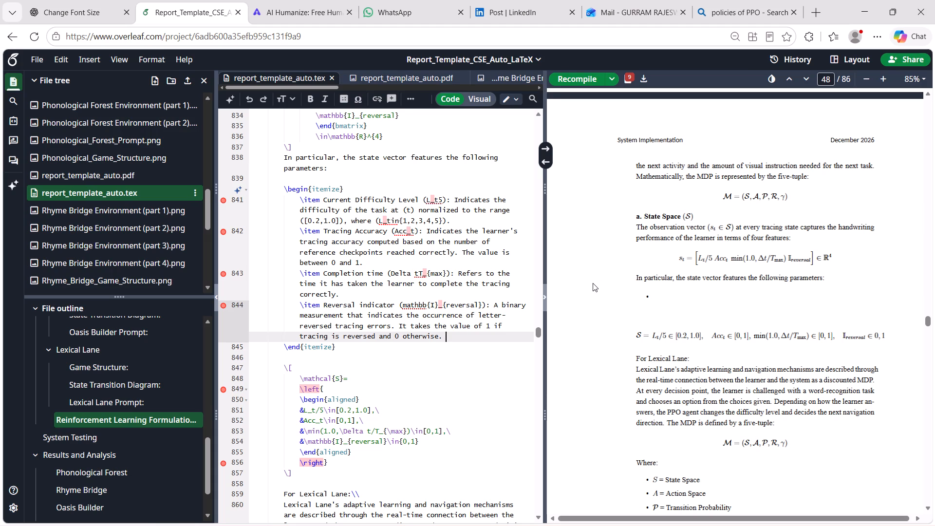
Recompile the report and check Oasis Builder's State Space parameter list in the compiled document.
left_click(314, 384)
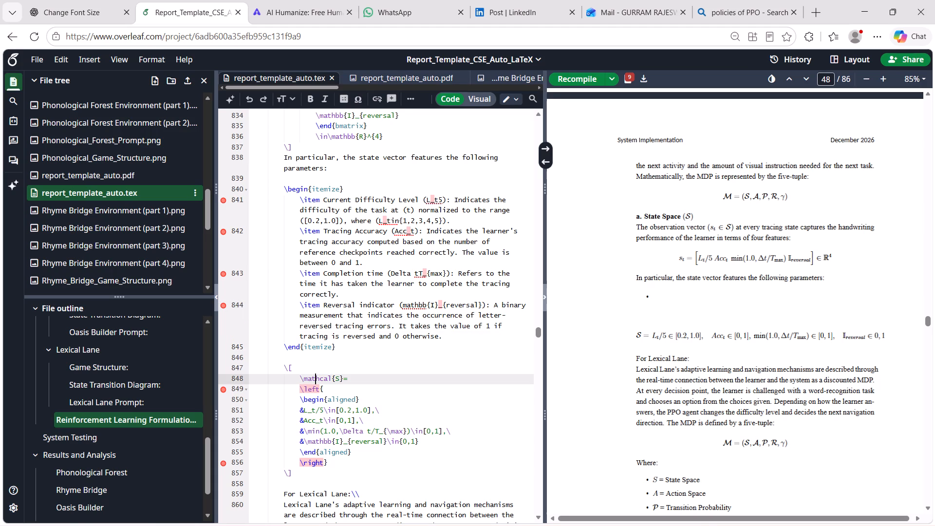
left_click(298, 372)
scroll(376, 255, "up", 3)
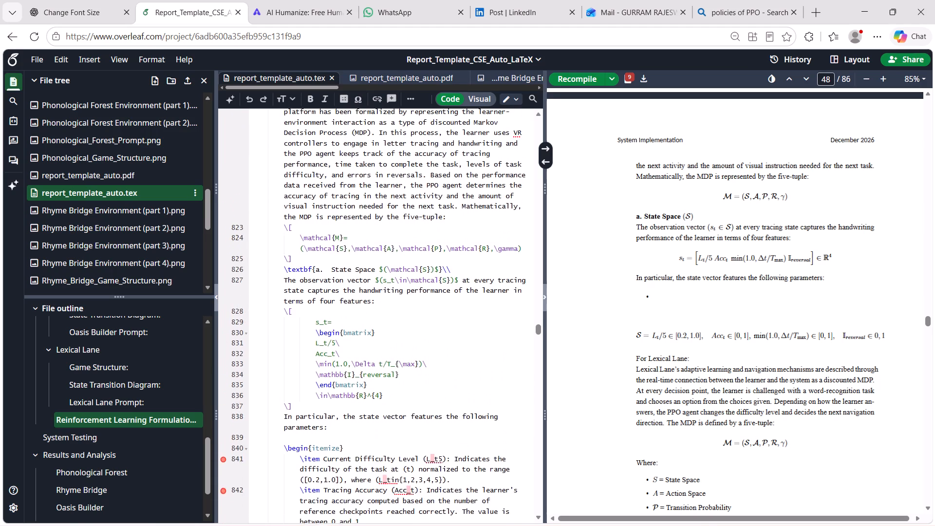
scroll(376, 255, "up", 1)
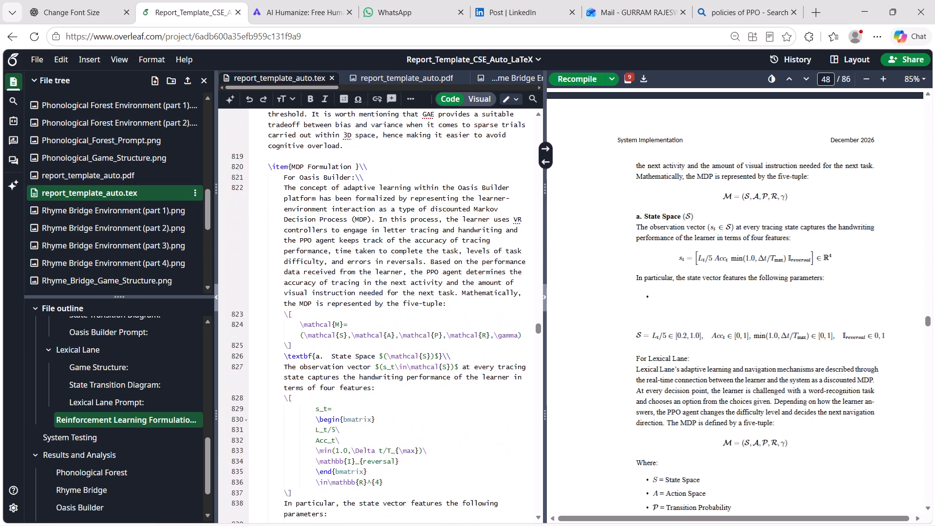
key("ctrl+s")
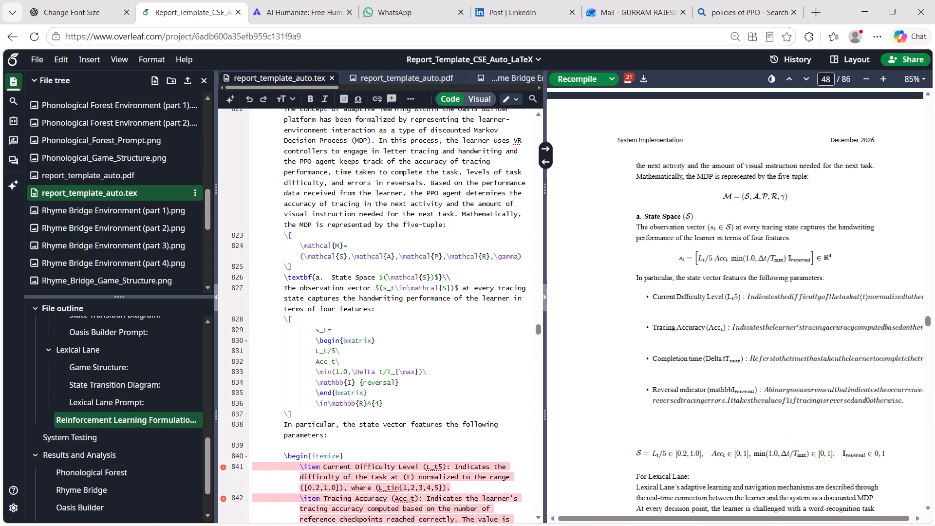
scroll(709, 300, "left", 1)
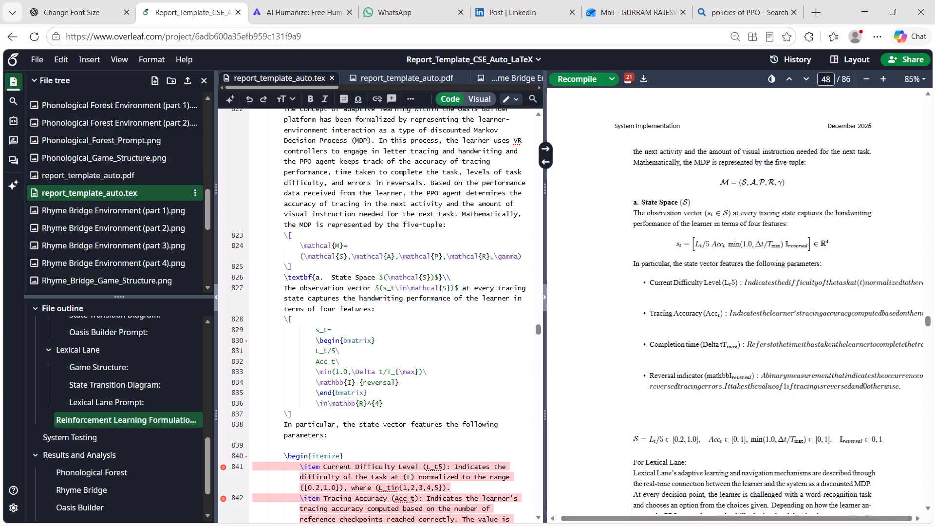
scroll(709, 300, "left", 1)
scroll(709, 300, "down", 1)
scroll(709, 300, "up", 1)
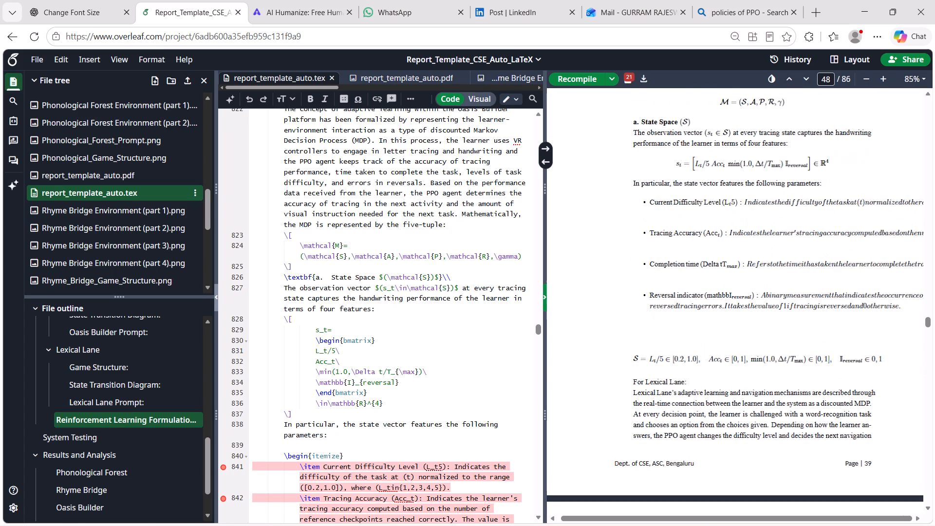
Put (L_t5) and (L_t\in{1,2,3,4,5}) in inline math mode in the Current Difficulty Level item, adding the backslash before "in".
scroll(483, 318, "down", 3)
left_click_drag(422, 305, 445, 305)
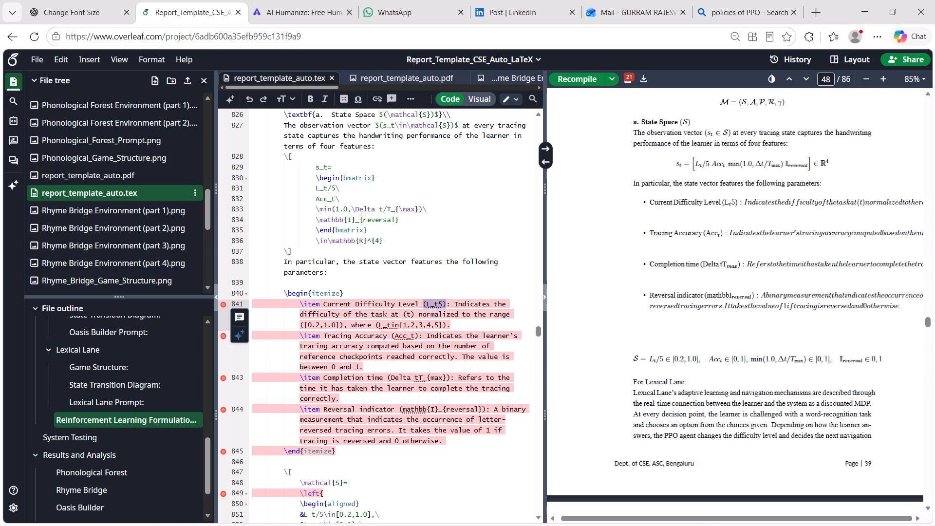
key("shift+dollar")
left_click_drag(446, 326, 374, 324)
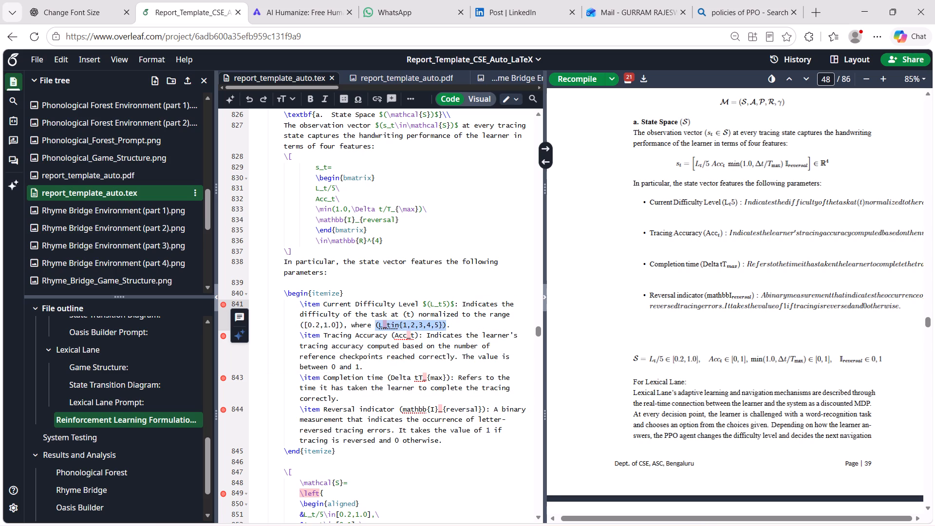
key("shift+dollar")
left_click(399, 320)
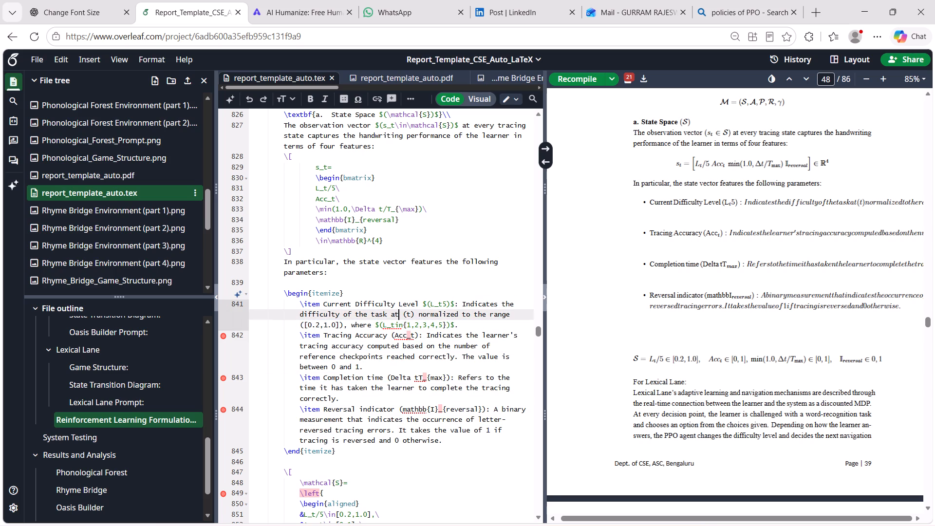
left_click(398, 322)
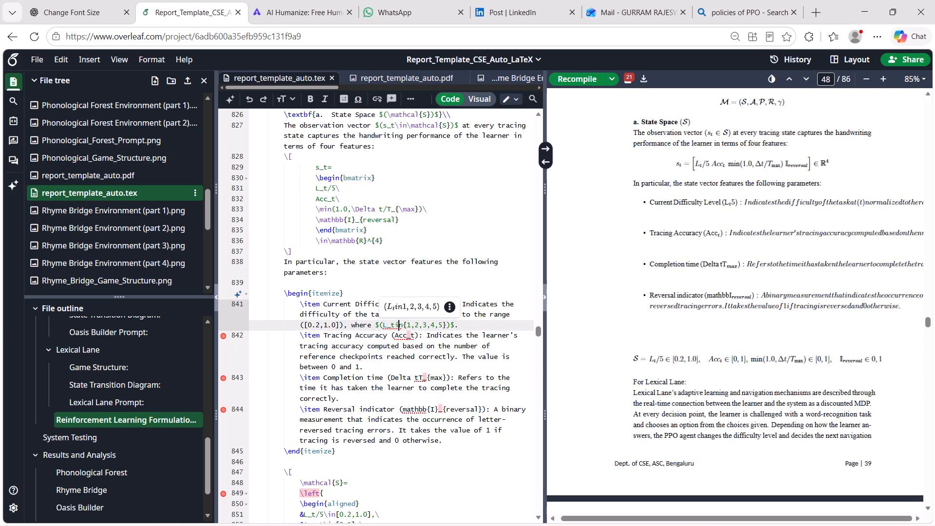
key("backslash")
key("BackSpace")
key("Left")
key("backslash")
left_click(344, 325)
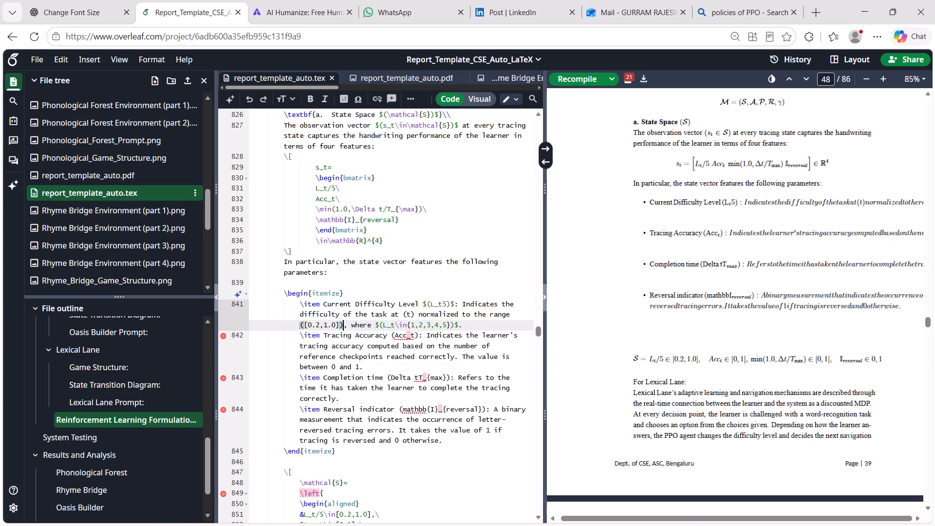
Put the parenthesized symbols of the Tracing Accuracy, Completion time and Reversal indicator items in inline math mode and recompile the report.
left_click_drag(420, 336, 393, 339)
key("shift+dollar")
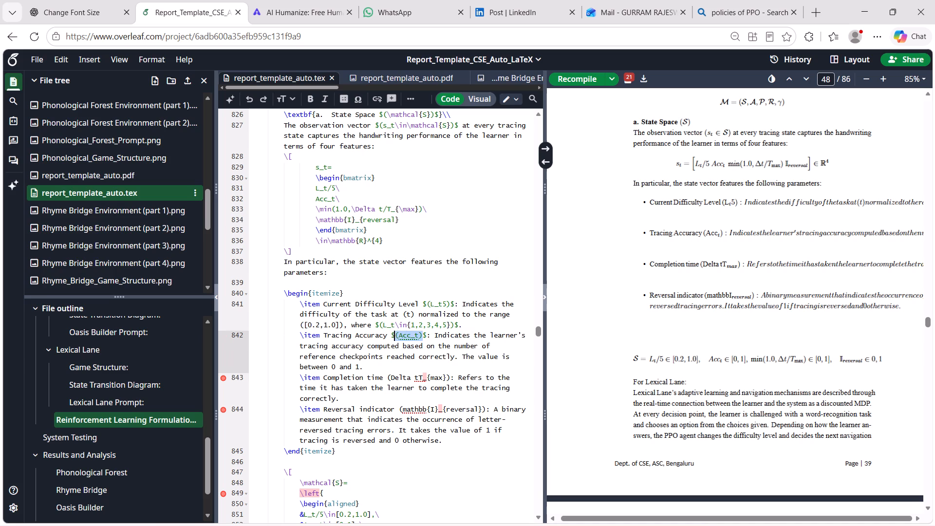
left_click_drag(451, 377, 400, 377)
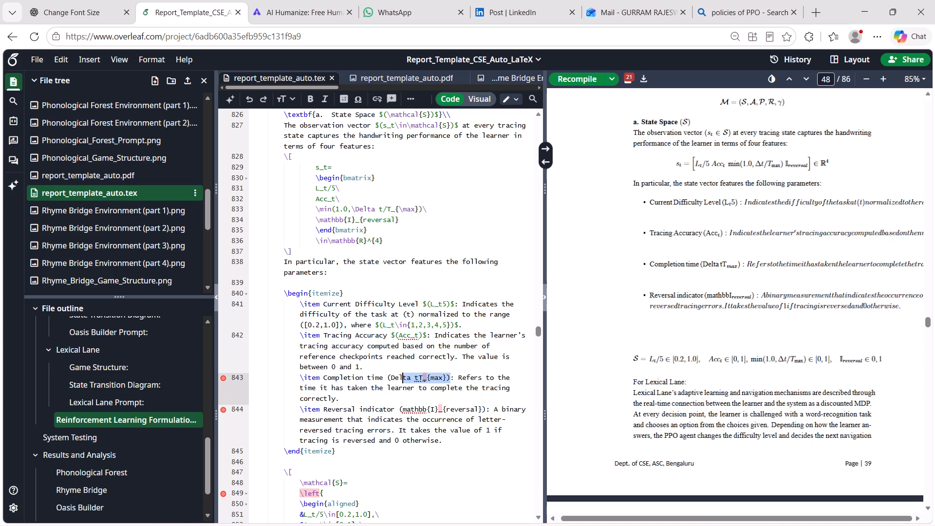
left_click_drag(400, 377, 387, 377)
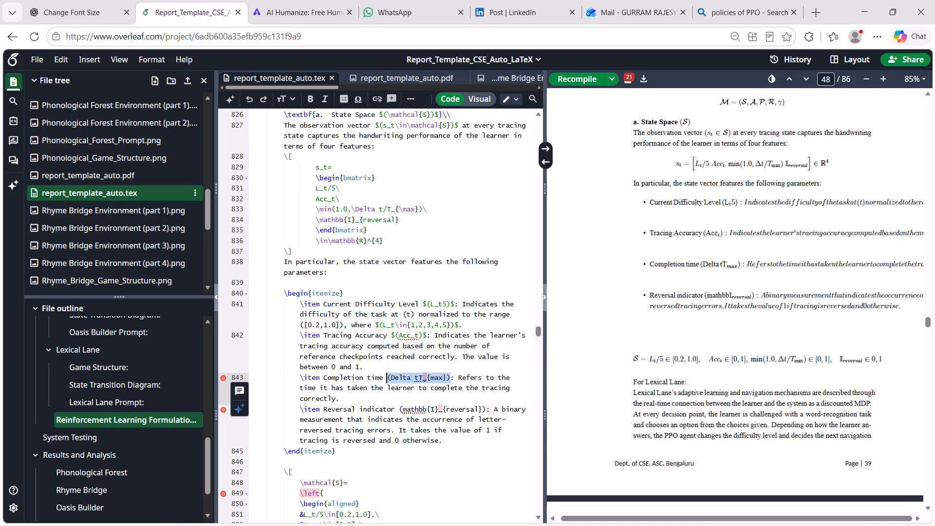
key("shift+dollar")
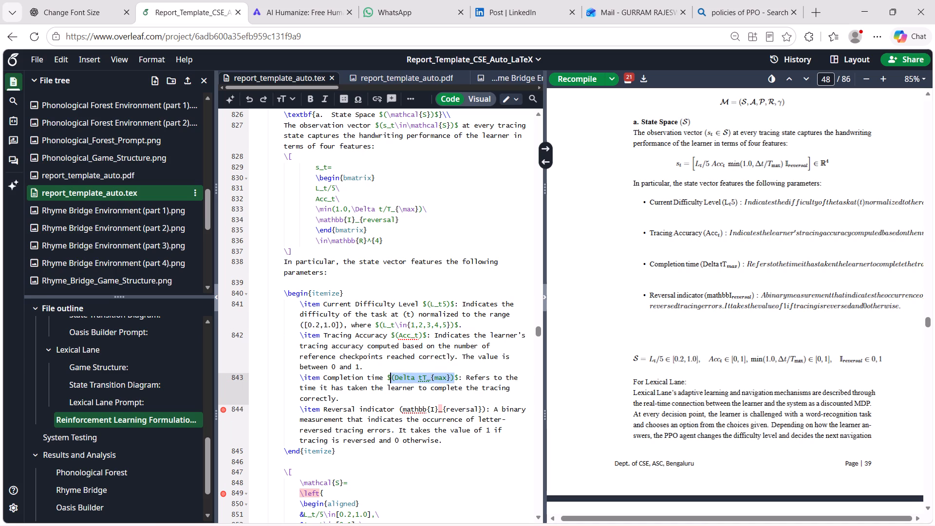
left_click_drag(486, 406, 400, 410)
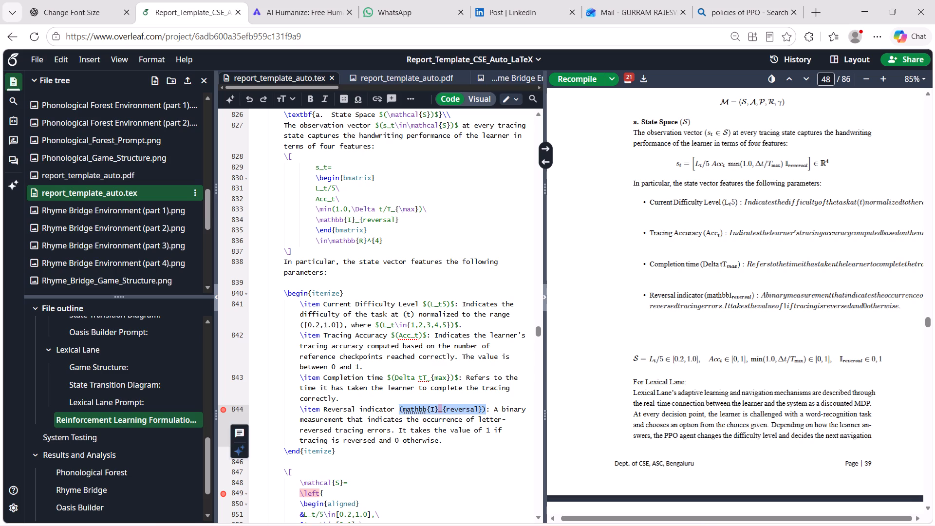
key("shift+dollar")
key("ctrl+s")
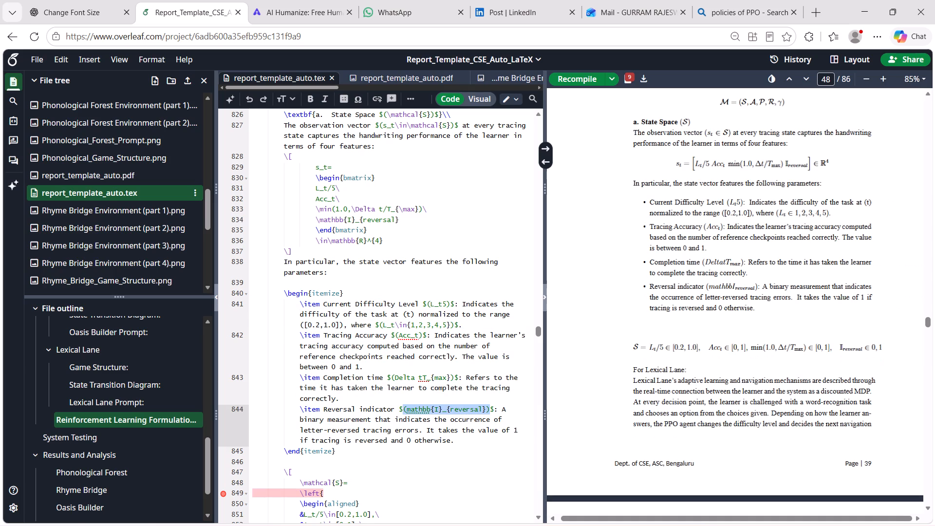
scroll(624, 376, "down", 7)
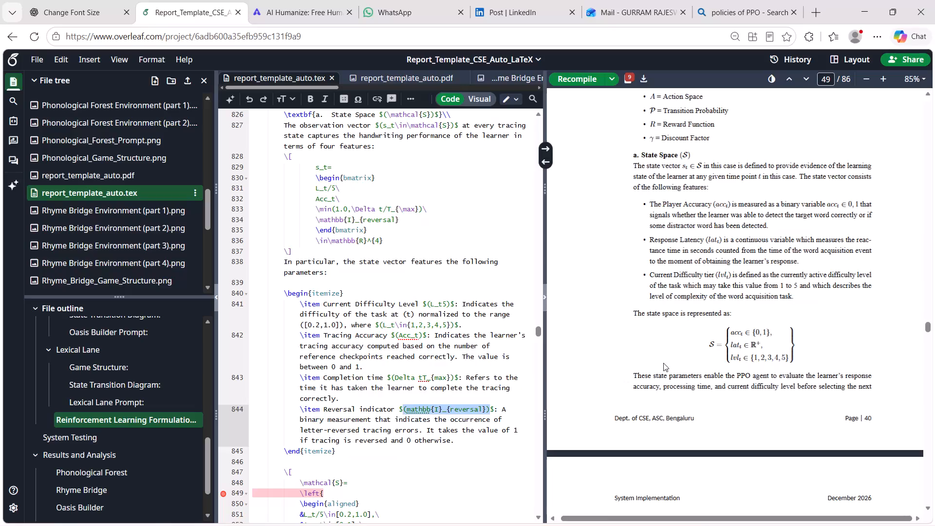
left_click(707, 342)
double_click(741, 343)
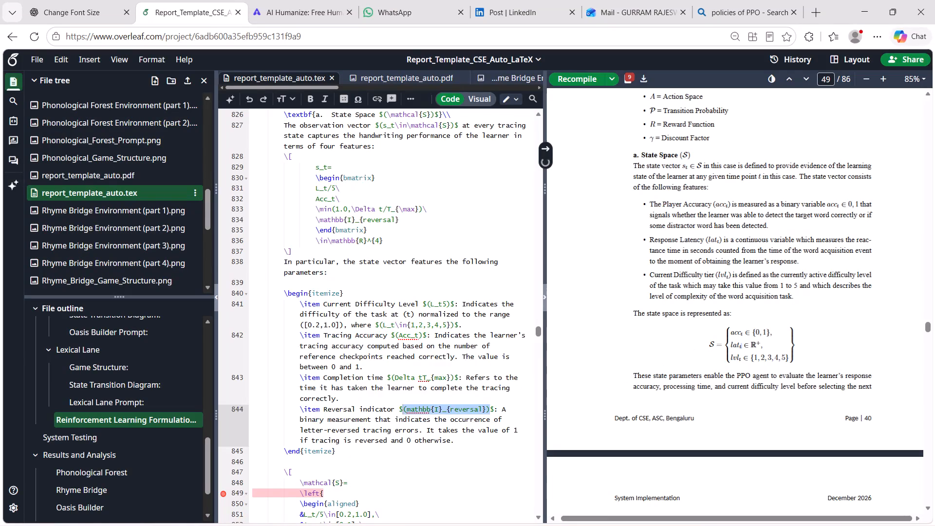
left_click(397, 309)
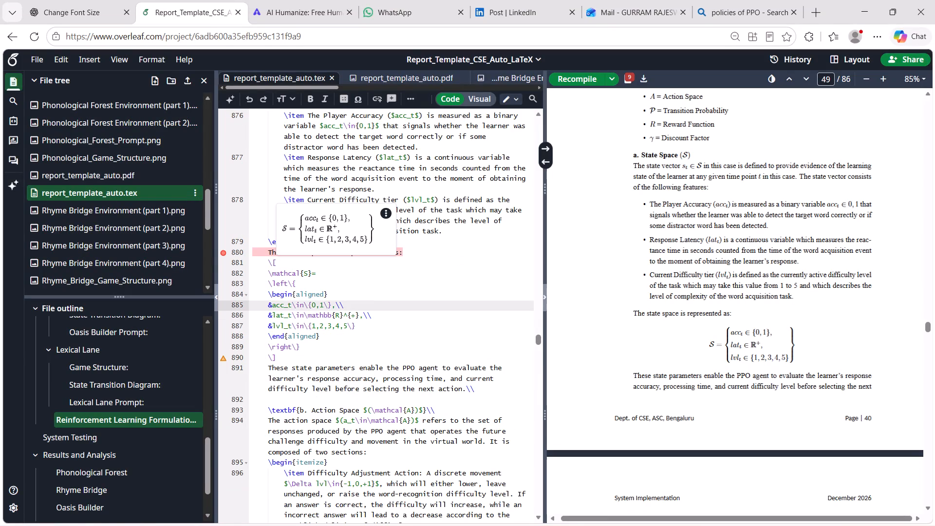
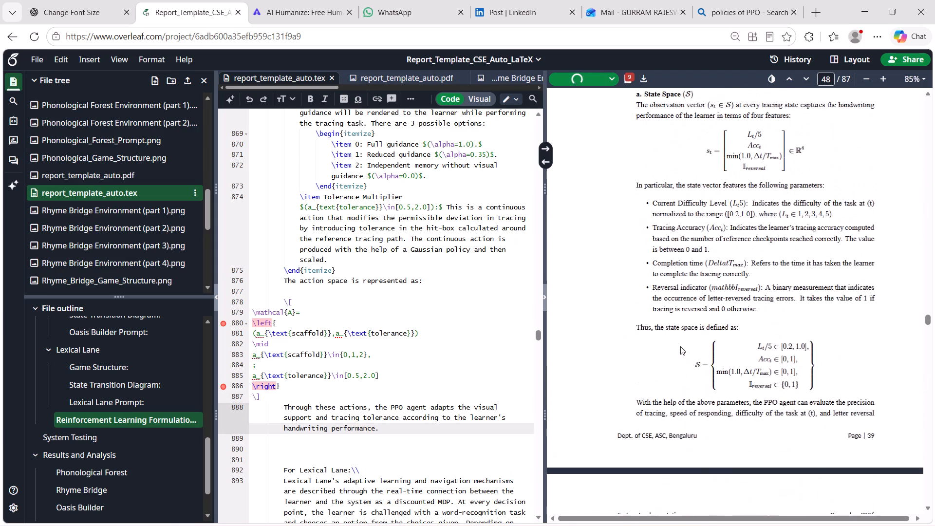
scroll(680, 346, "up", 5)
scroll(680, 346, "down", 1)
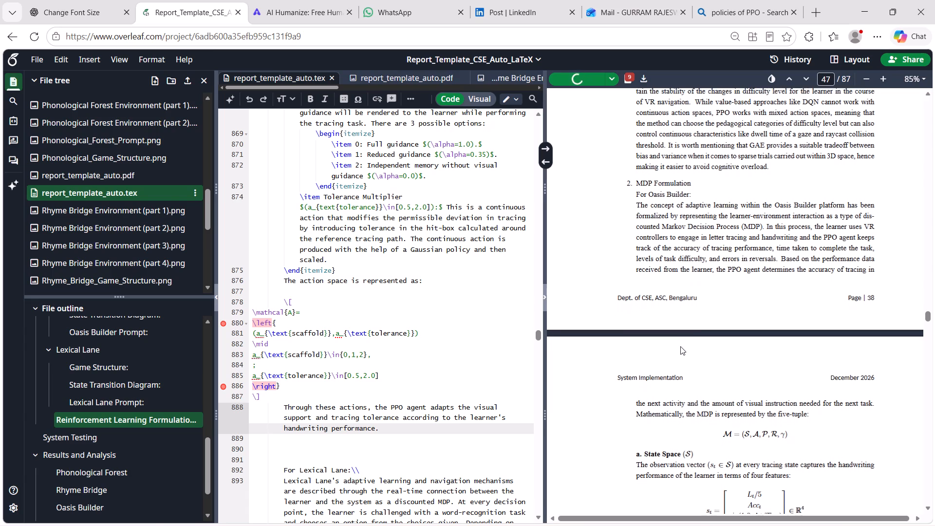
scroll(680, 346, "down", 1)
scroll(314, 233, "up", 5)
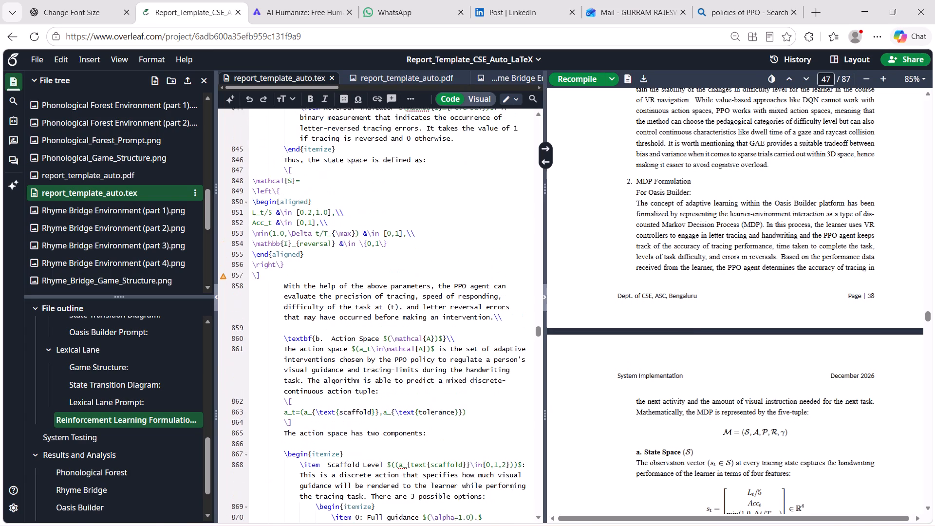
scroll(314, 233, "up", 6)
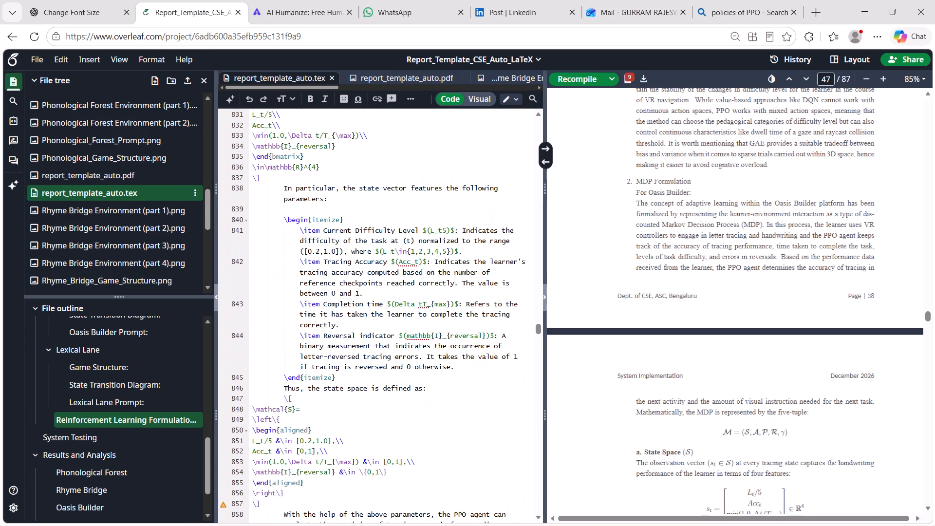
scroll(314, 233, "up", 1)
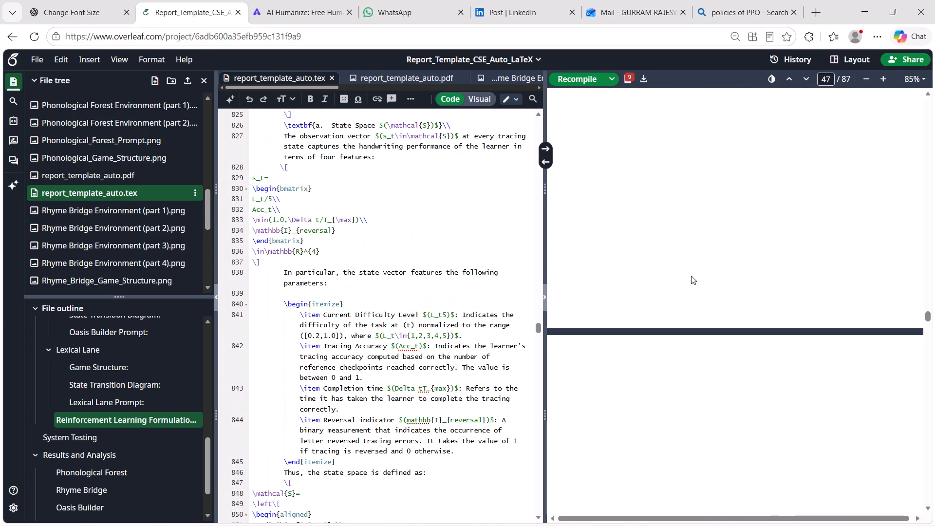
scroll(691, 276, "down", 2)
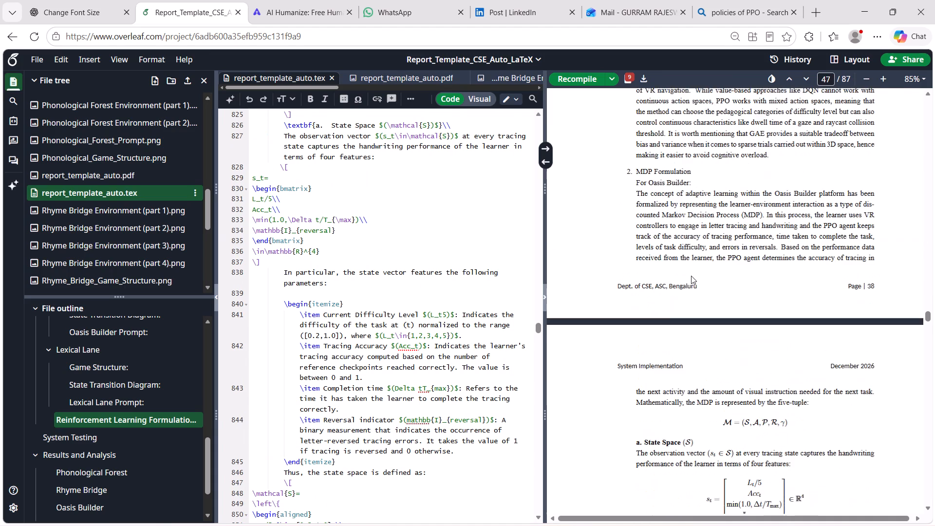
scroll(691, 276, "down", 6)
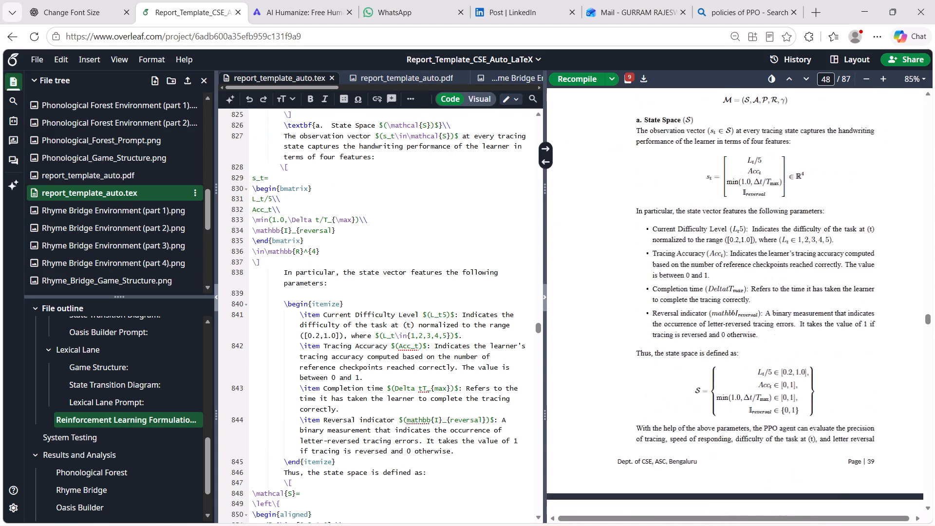
scroll(691, 276, "down", 7)
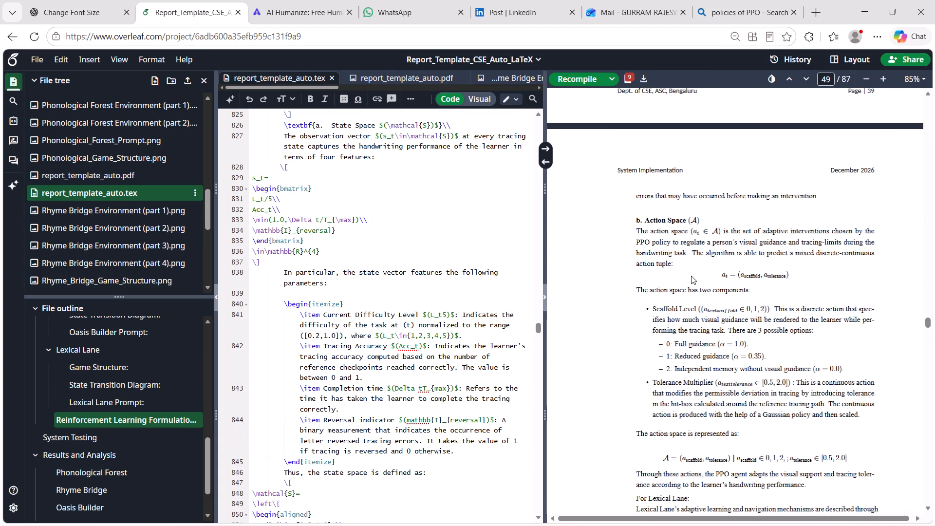
scroll(691, 276, "down", 1)
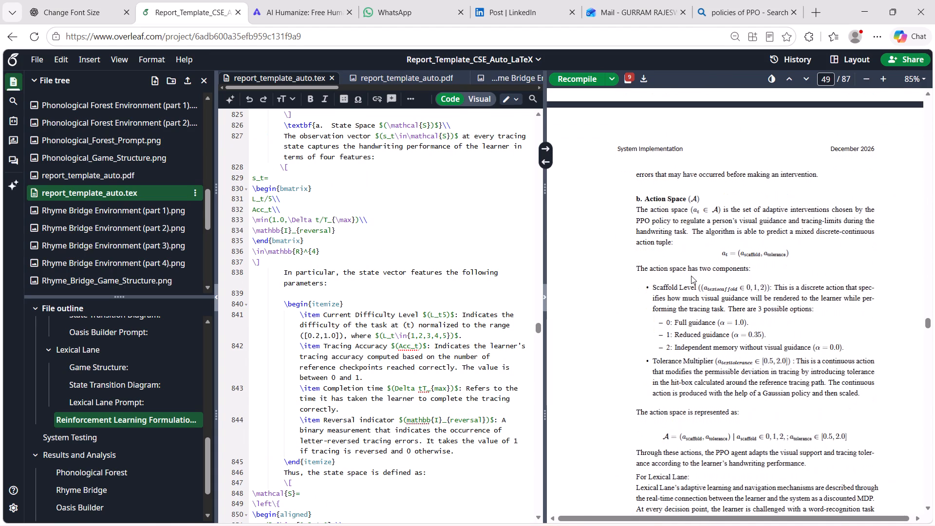
scroll(691, 276, "down", 2)
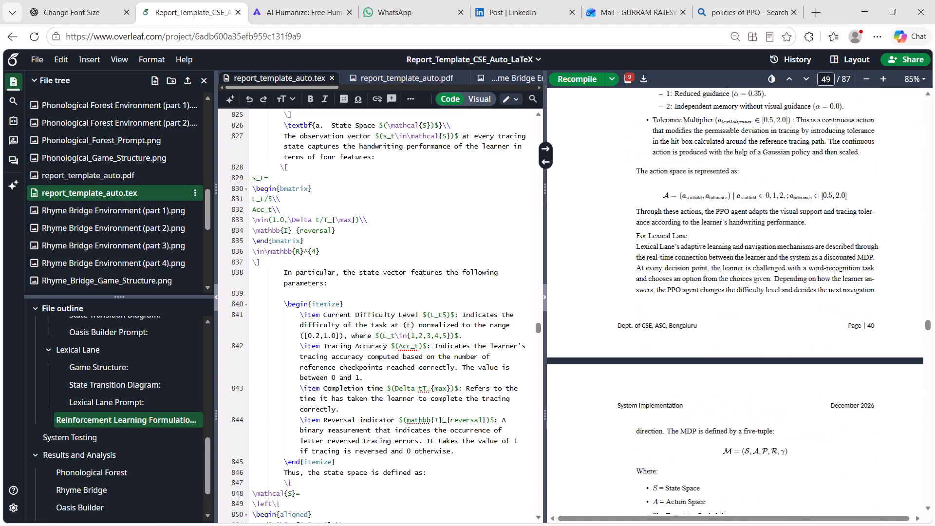
scroll(691, 276, "up", 3)
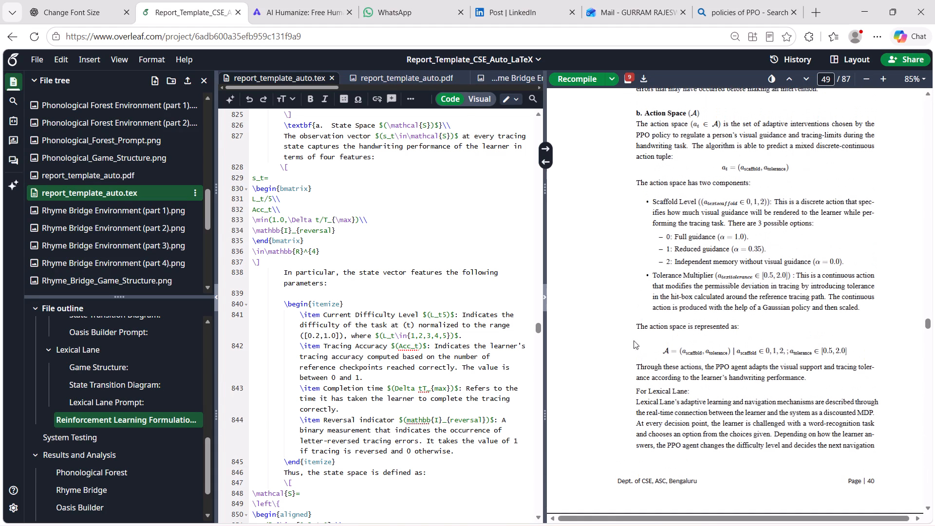
Read through the LaTeX source of Lexical Lane's State Space, Action Space and Transition Probability subsections.
scroll(431, 404, "down", 2)
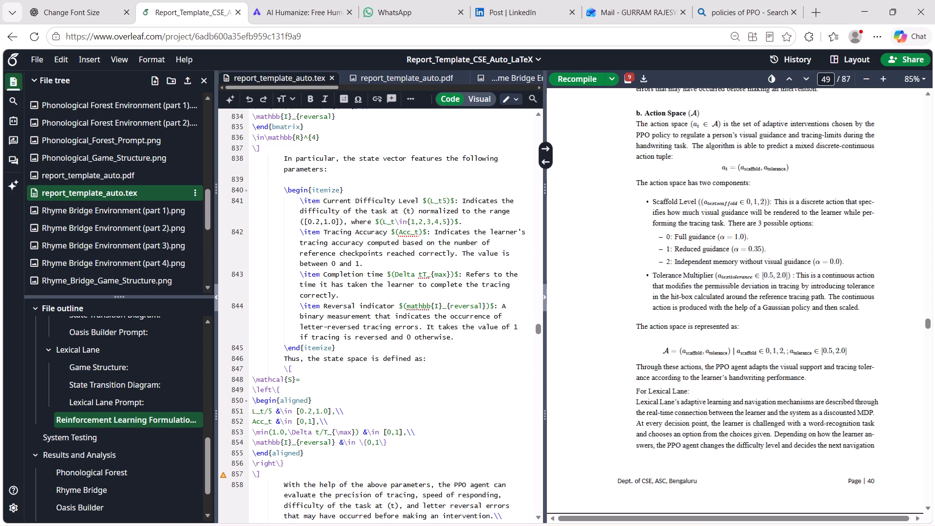
scroll(431, 404, "down", 8)
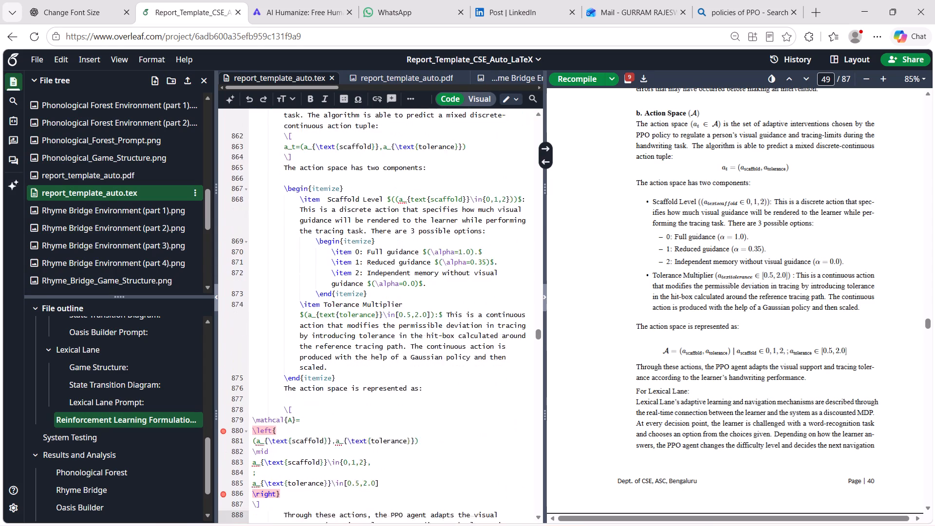
scroll(431, 404, "down", 3)
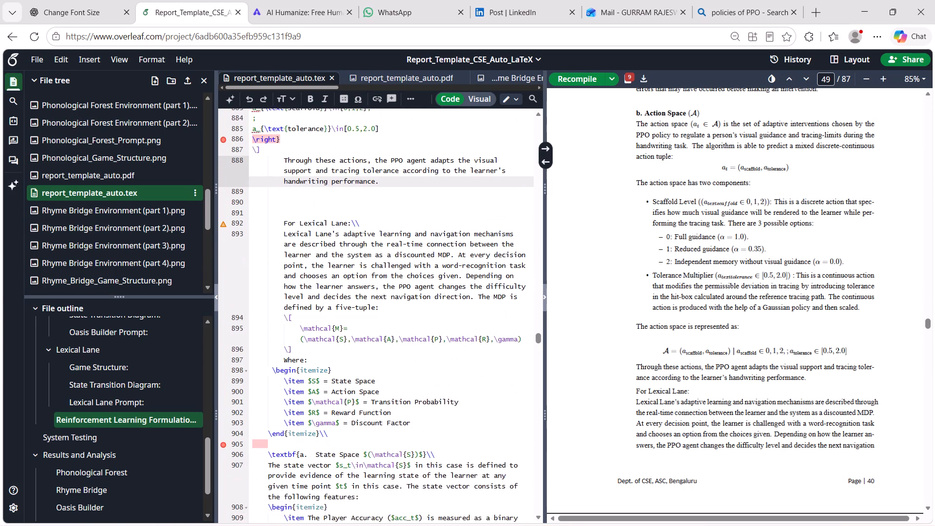
scroll(431, 404, "down", 4)
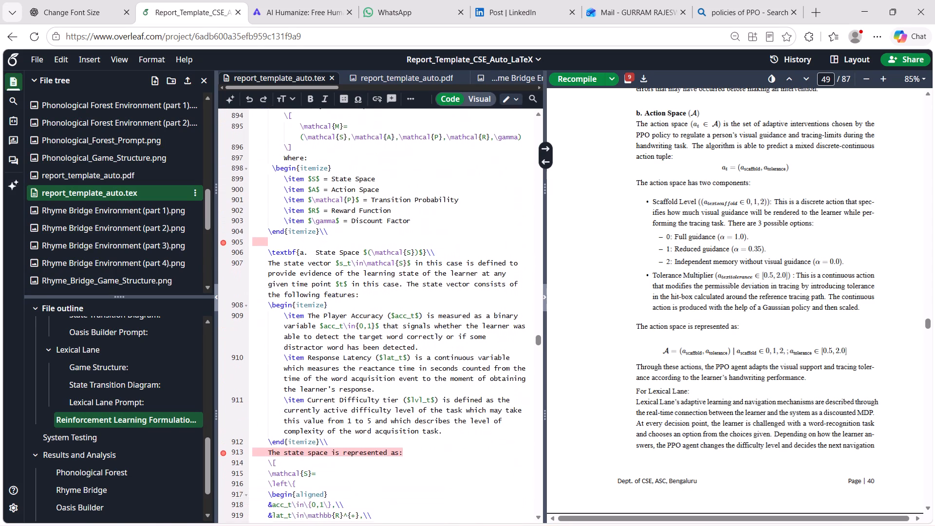
scroll(420, 370, "down", 5)
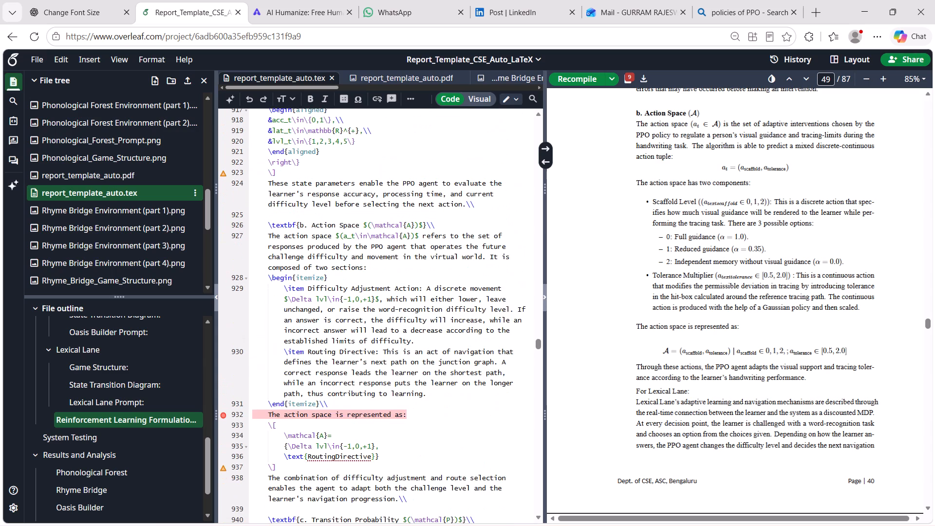
scroll(420, 370, "down", 2)
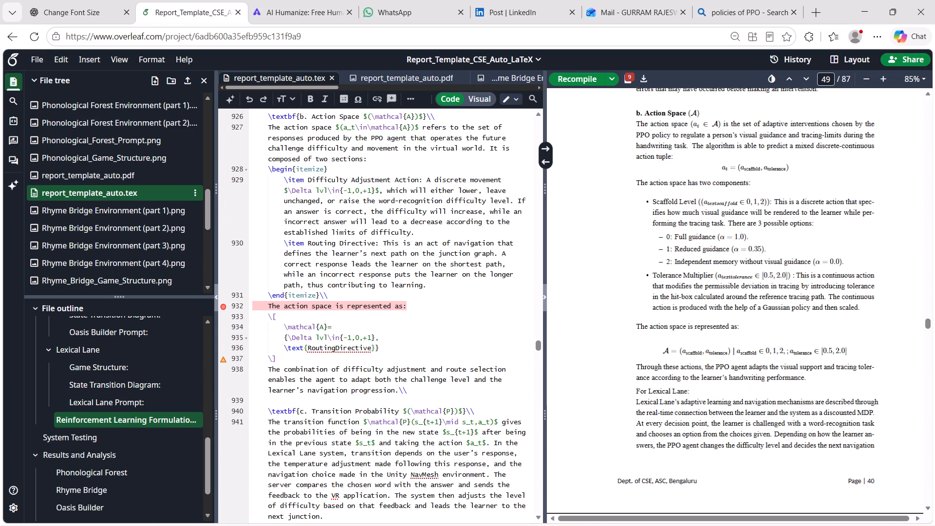
scroll(420, 412, "up", 2)
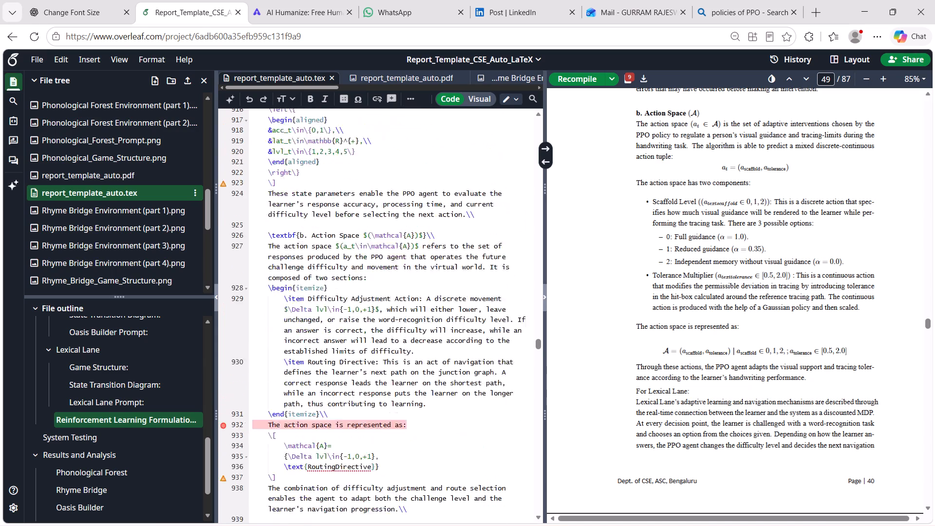
scroll(420, 412, "up", 6)
scroll(420, 412, "down", 1)
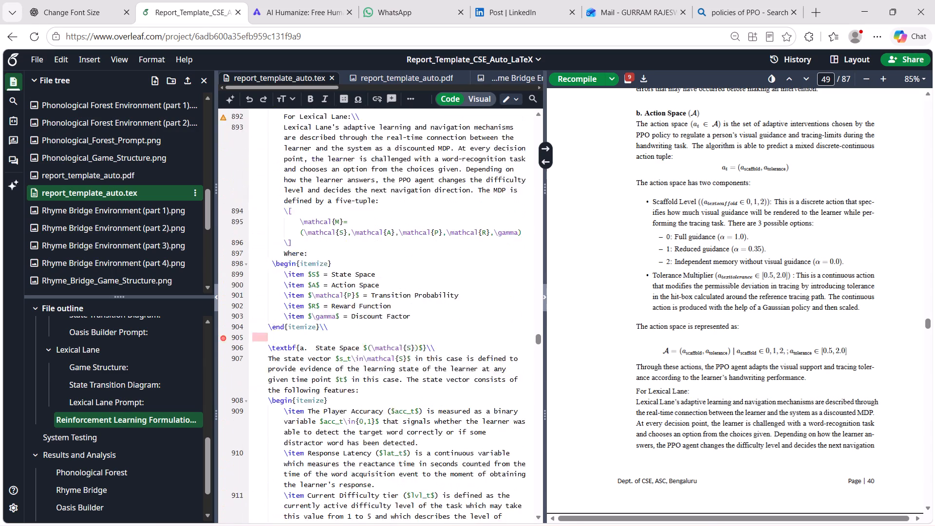
scroll(420, 412, "down", 1)
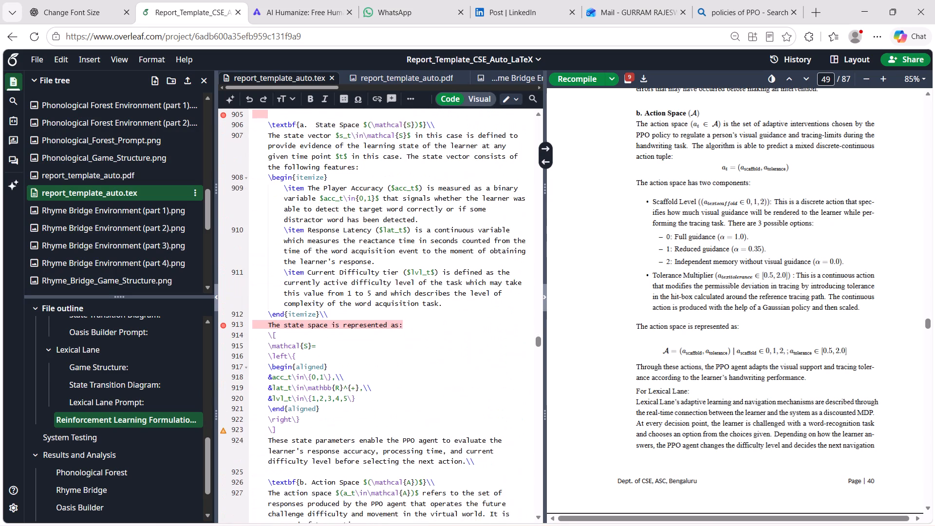
scroll(420, 412, "down", 2)
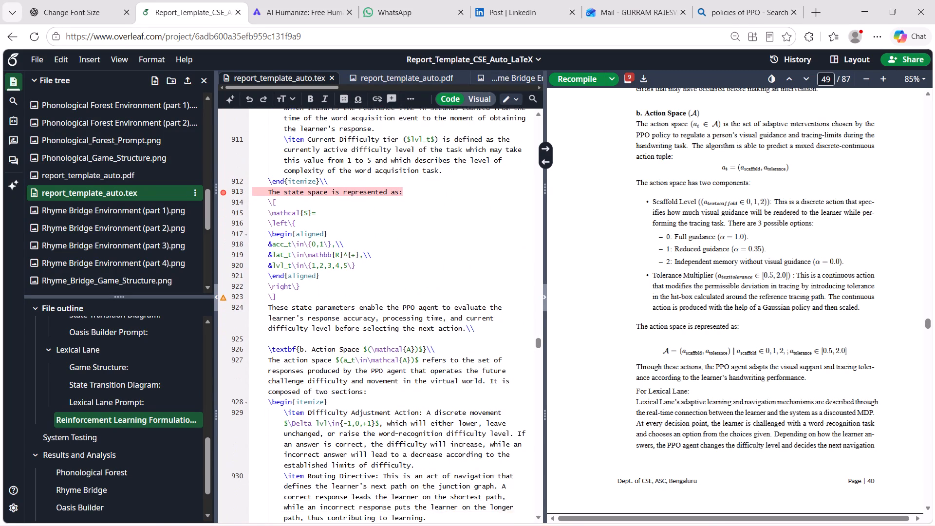
scroll(420, 412, "down", 6)
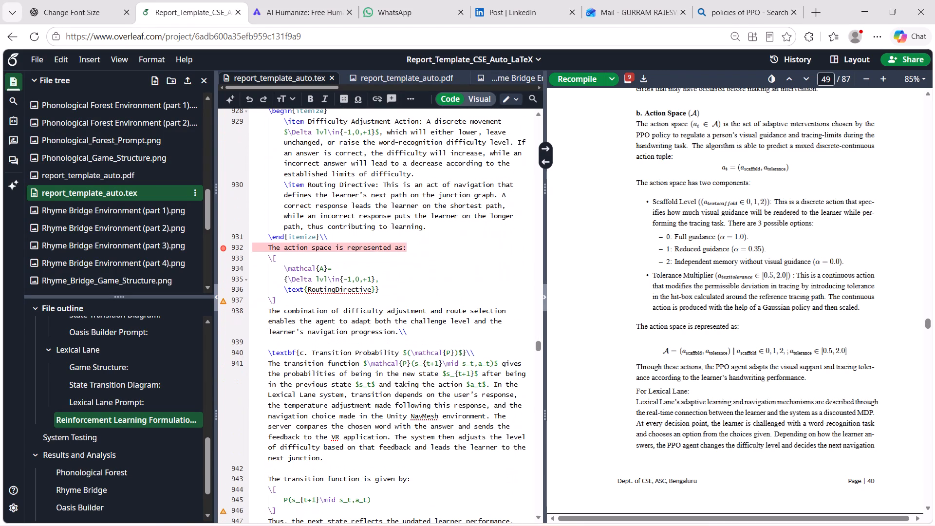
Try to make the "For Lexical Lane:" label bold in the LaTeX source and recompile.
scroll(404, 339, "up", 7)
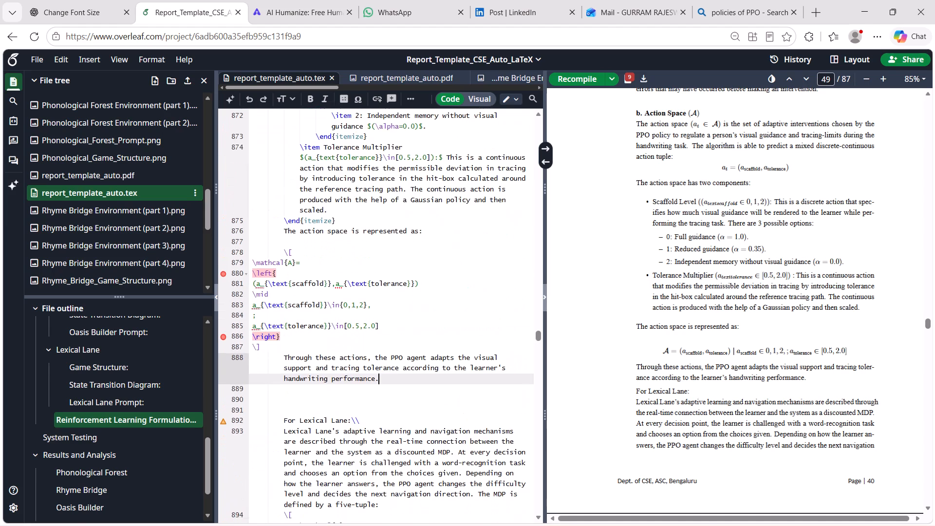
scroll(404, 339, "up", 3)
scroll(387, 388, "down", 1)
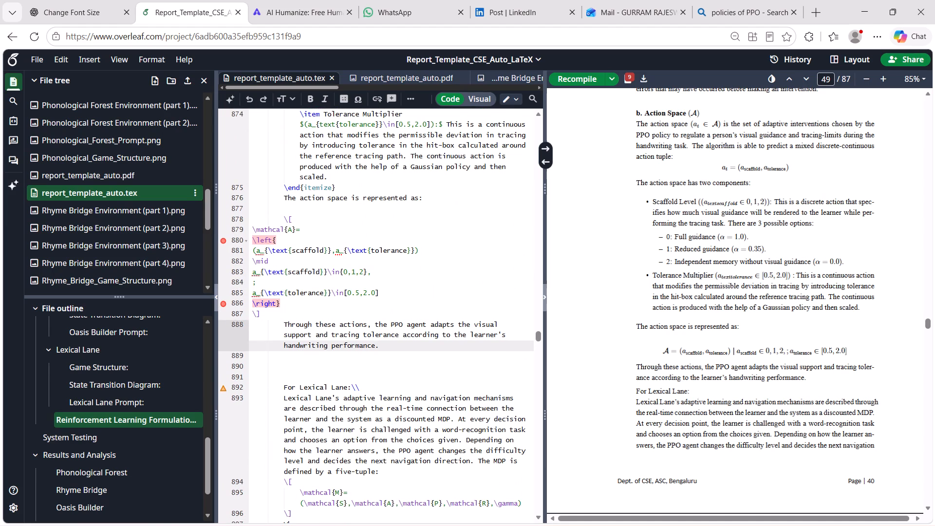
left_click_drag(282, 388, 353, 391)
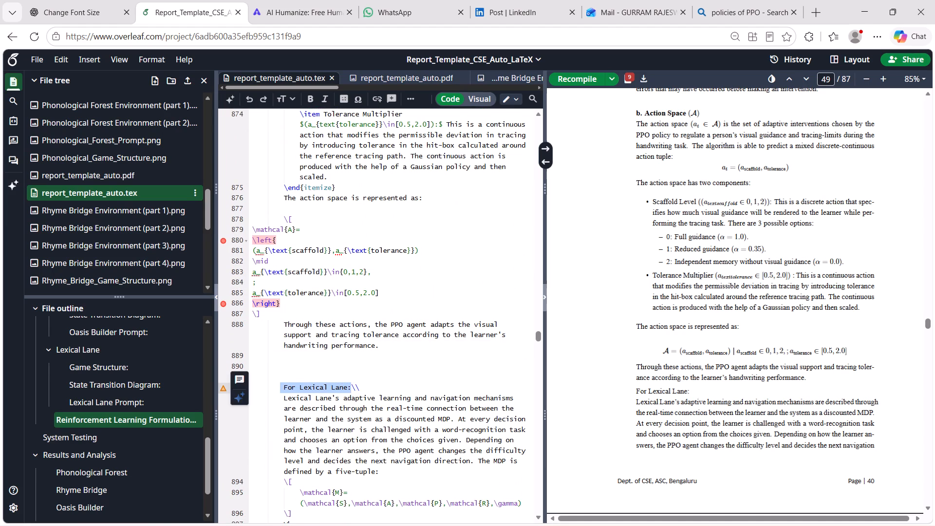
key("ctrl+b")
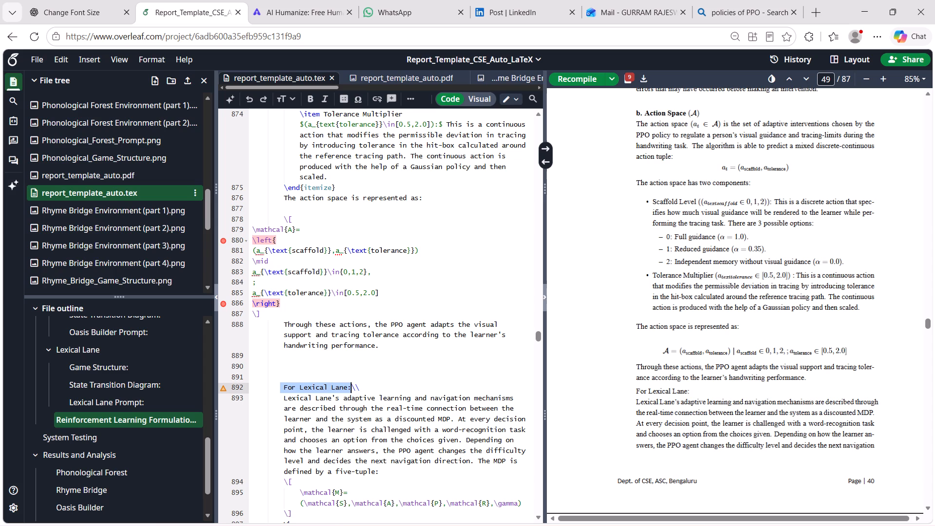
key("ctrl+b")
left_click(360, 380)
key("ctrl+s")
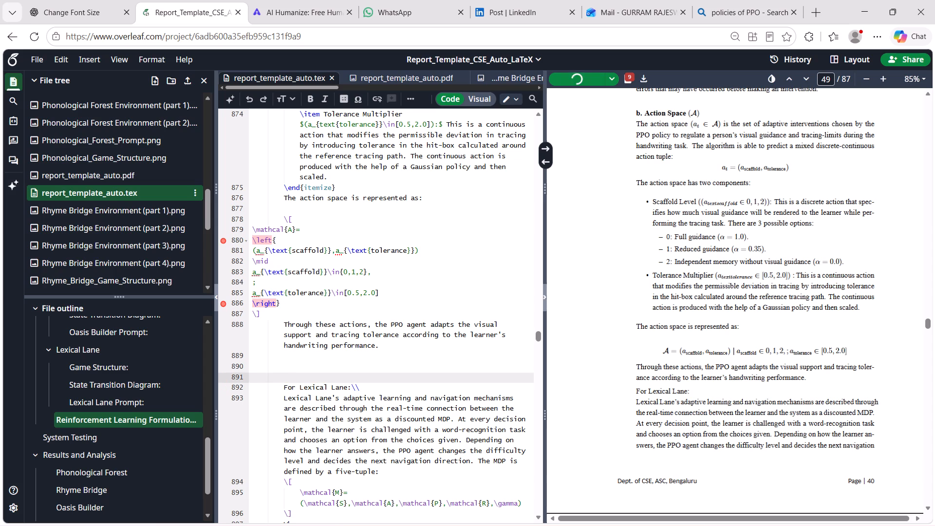
Make the "For Lexical Lane:" label bold in the LaTeX source.
left_click_drag(282, 388, 346, 389)
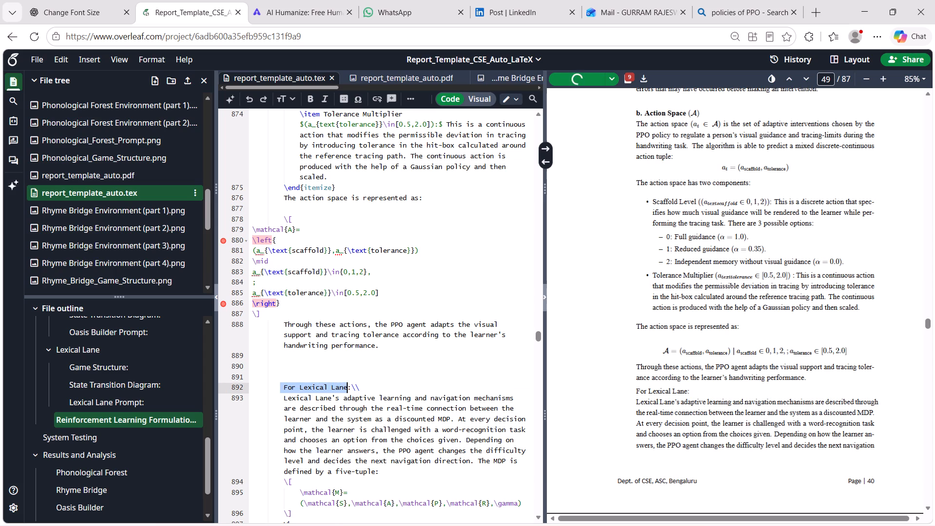
left_click_drag(346, 389, 352, 389)
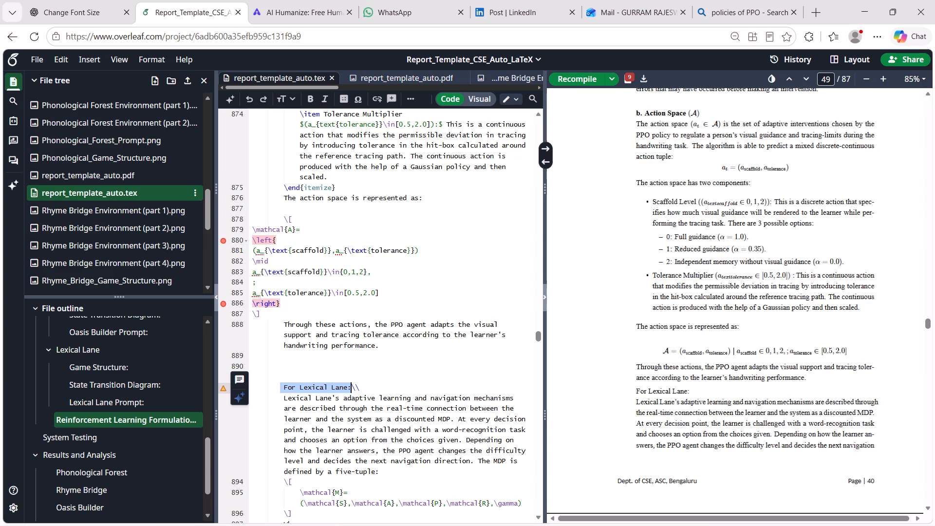
left_click(352, 389)
left_click_drag(352, 389, 298, 387)
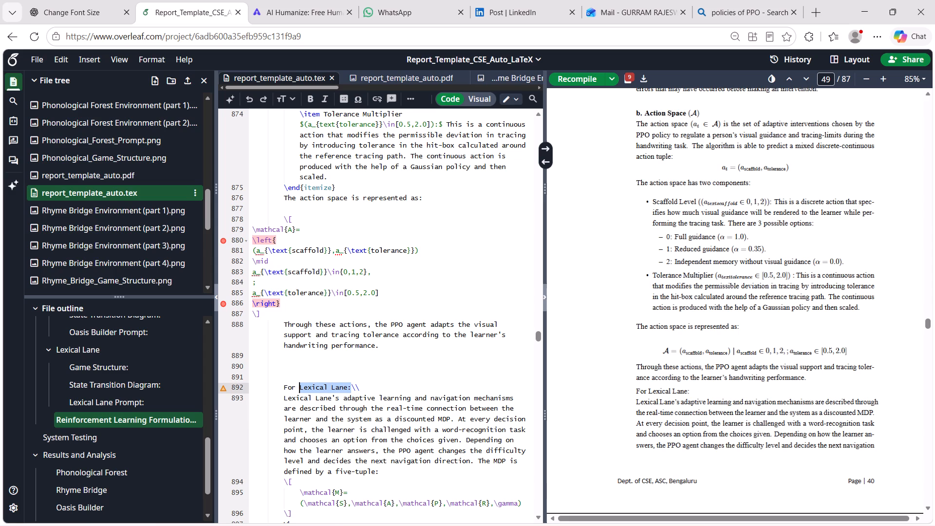
left_click_drag(298, 387, 283, 388)
key("ctrl+b")
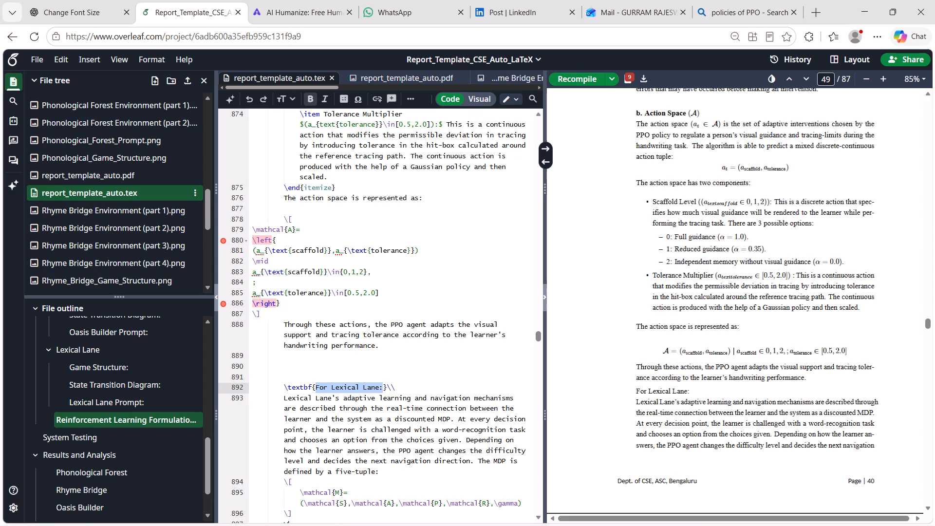
Make the "For Oasis Builder:" label under MDP Formulation bold in the LaTeX source and recompile the report.
scroll(345, 327, "up", 3)
scroll(345, 327, "down", 1)
scroll(345, 327, "up", 1)
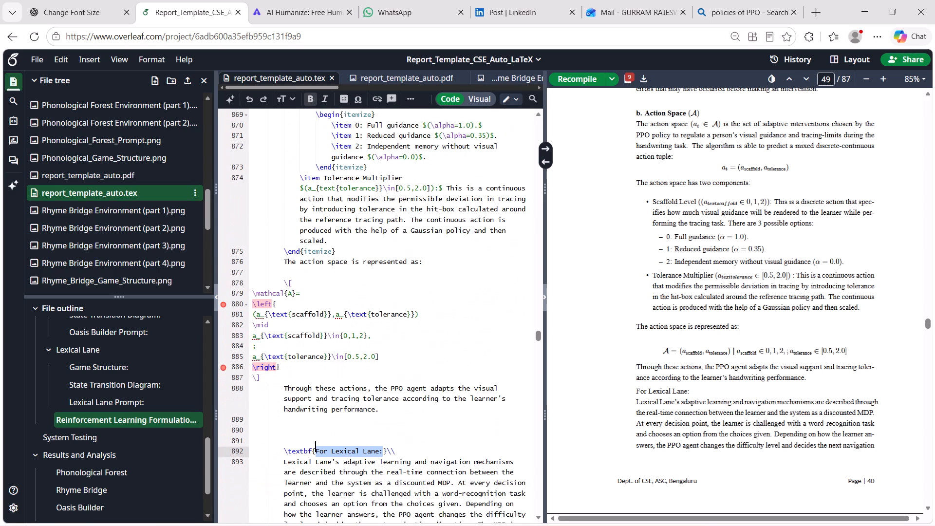
scroll(345, 327, "up", 4)
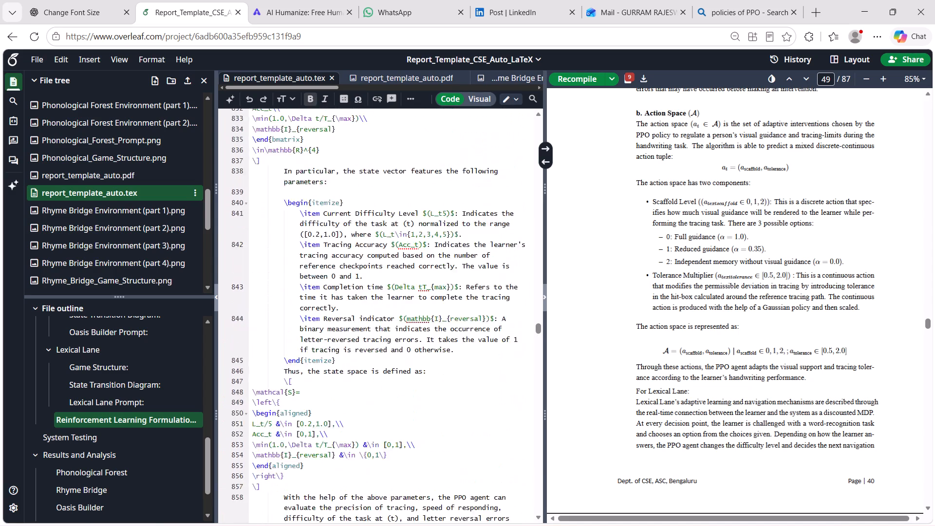
scroll(345, 327, "up", 2)
scroll(339, 296, "down", 3)
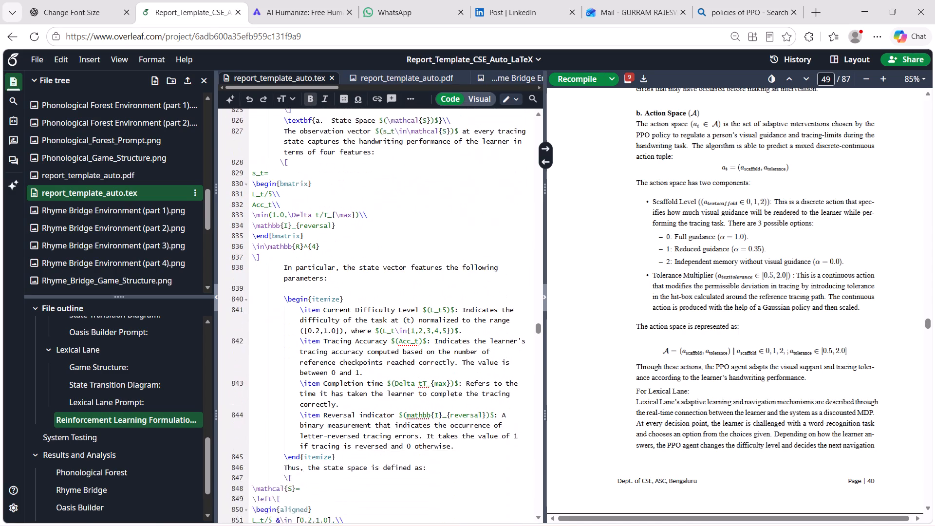
scroll(339, 296, "up", 2)
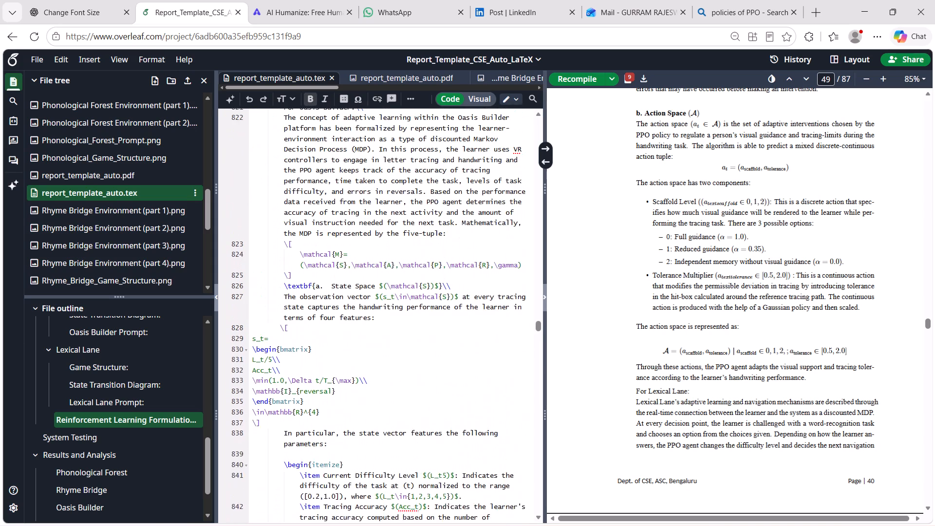
scroll(339, 296, "up", 1)
left_click_drag(355, 165, 299, 166)
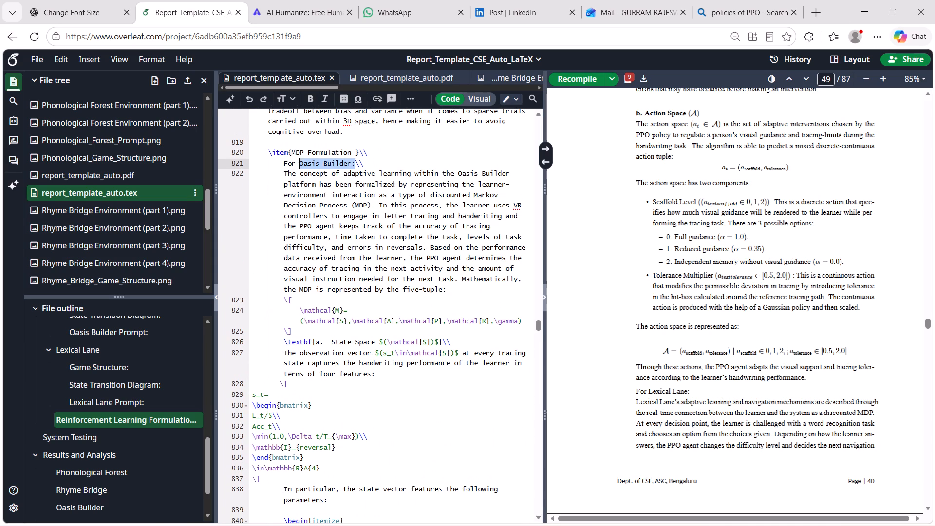
left_click_drag(299, 166, 284, 166)
key("ctrl+b")
scroll(426, 335, "down", 1)
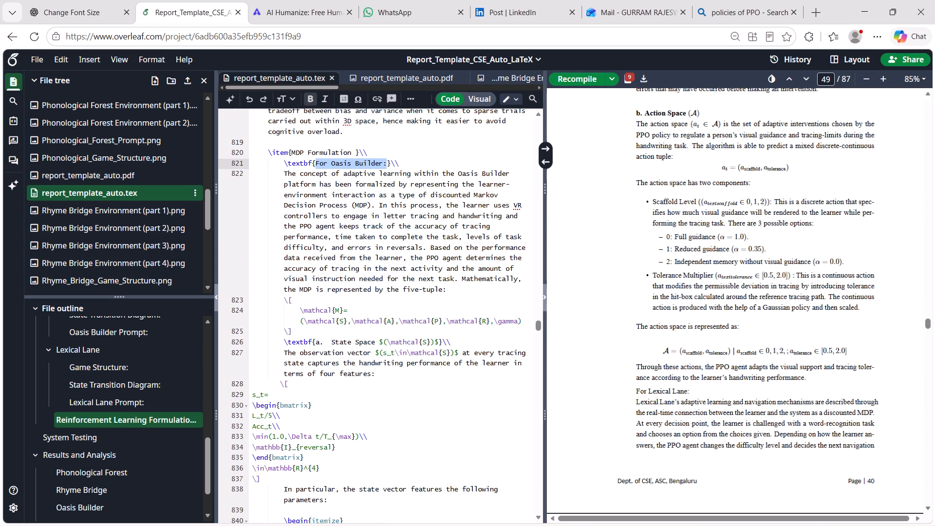
scroll(426, 335, "down", 1)
key("ctrl+s")
Check the compiled MDP Formulation pages, from the "For Oasis Builder:" label through the "For Lexical Lane:" label.
scroll(720, 237, "up", 5)
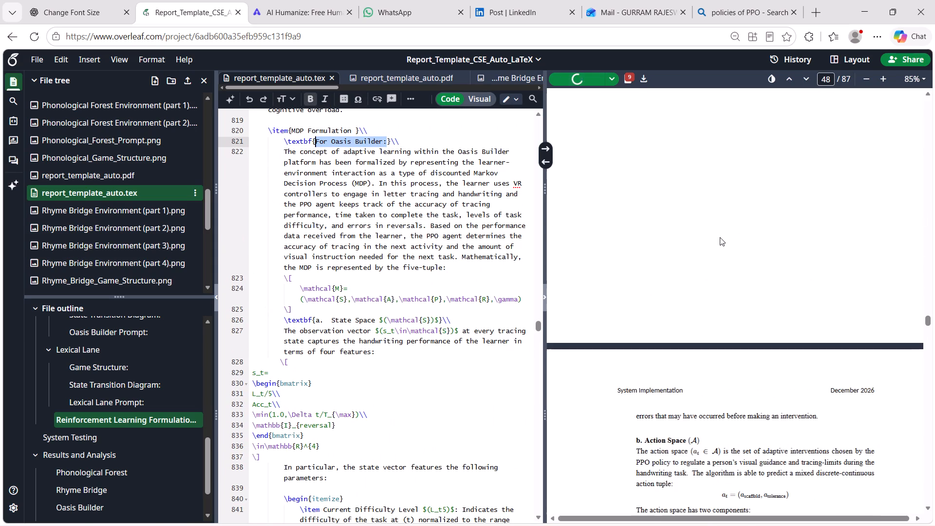
scroll(720, 237, "up", 2)
scroll(720, 237, "down", 5)
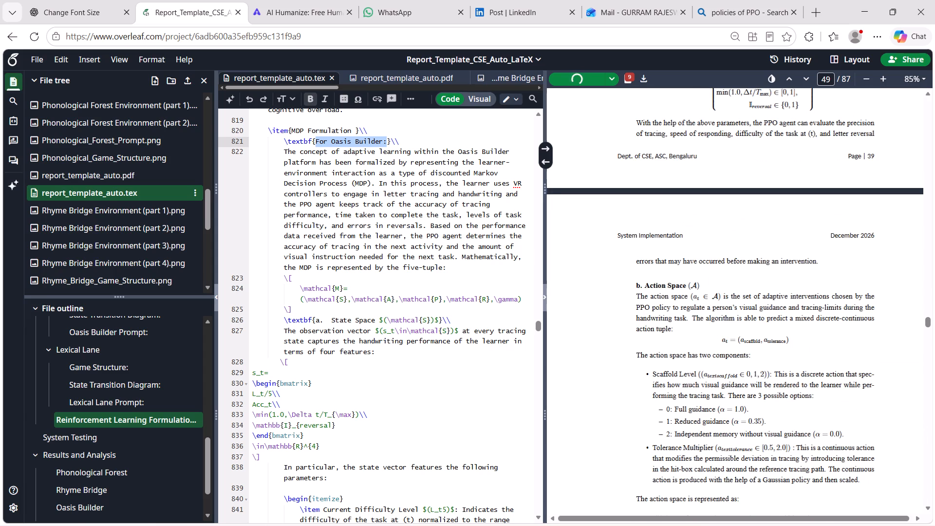
scroll(685, 321, "up", 4)
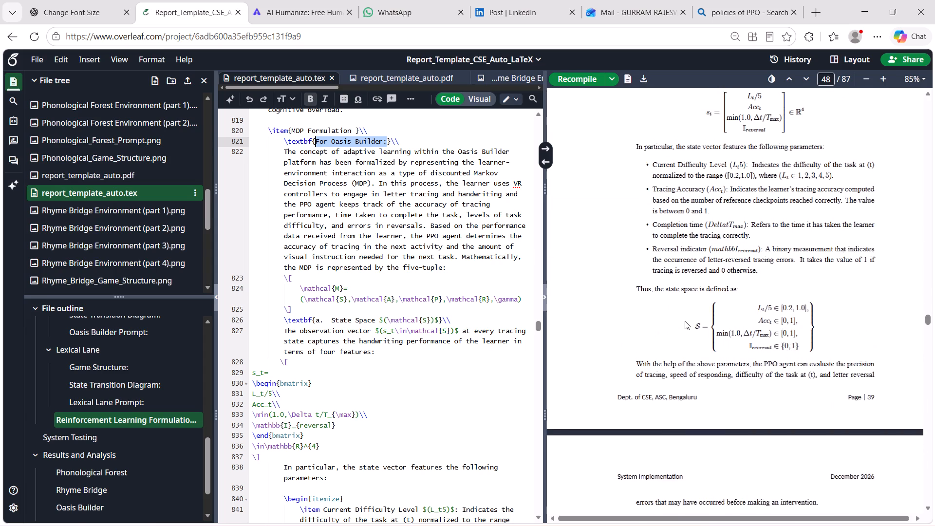
scroll(685, 321, "up", 4)
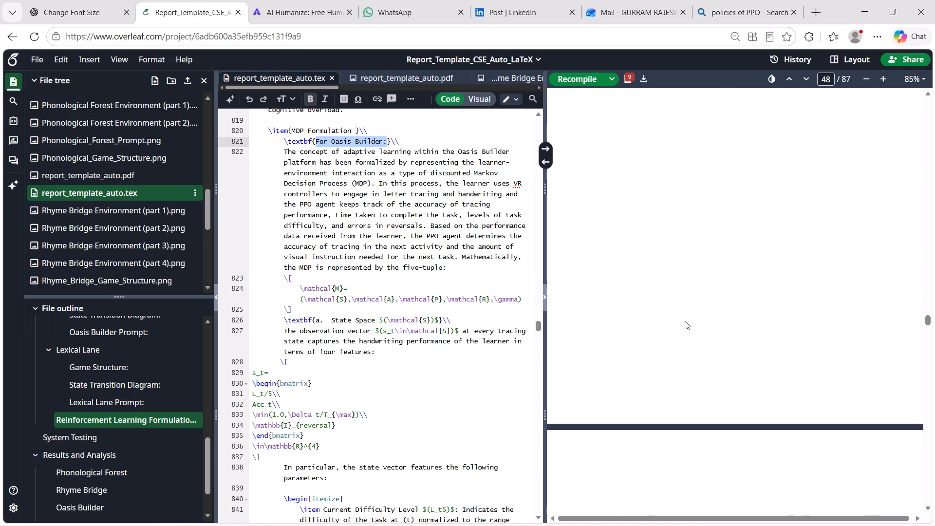
scroll(682, 391, "up", 2)
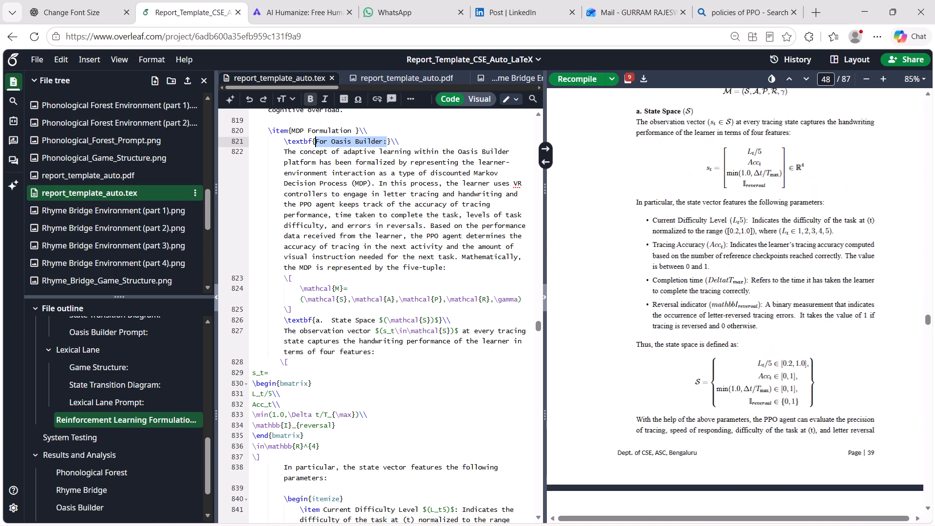
scroll(675, 417, "up", 3)
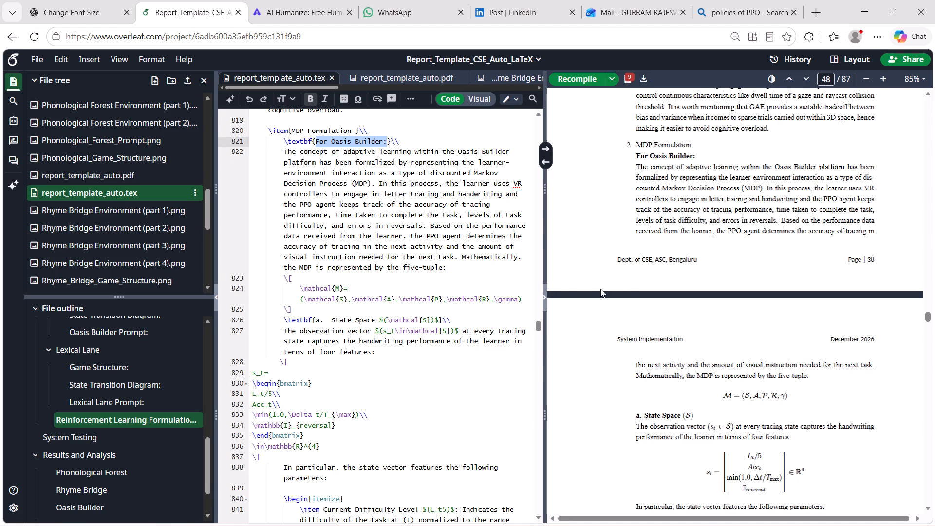
scroll(706, 282, "down", 5)
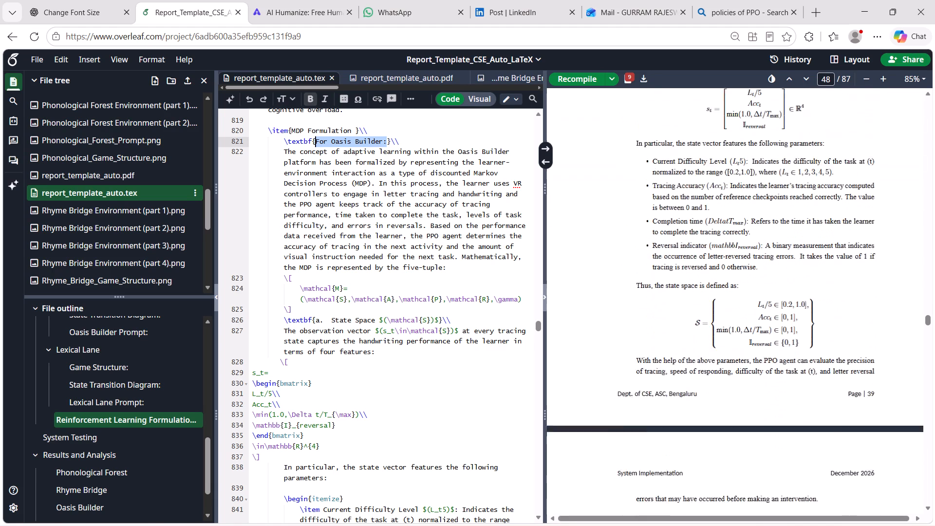
scroll(706, 282, "down", 8)
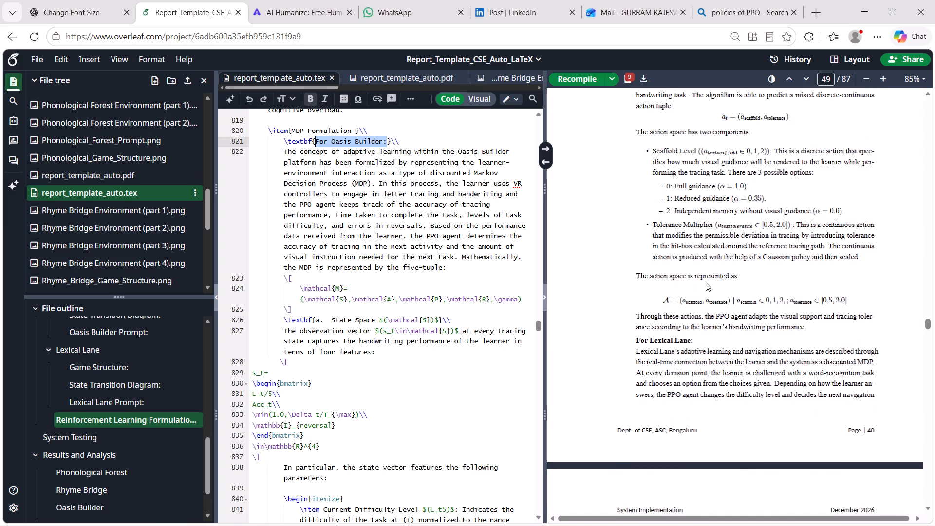
scroll(442, 363, "down", 5)
Add a LaTeX line break (\\) after "handwriting performance." at the end of Oasis Builder's Action Space text.
scroll(442, 363, "down", 2)
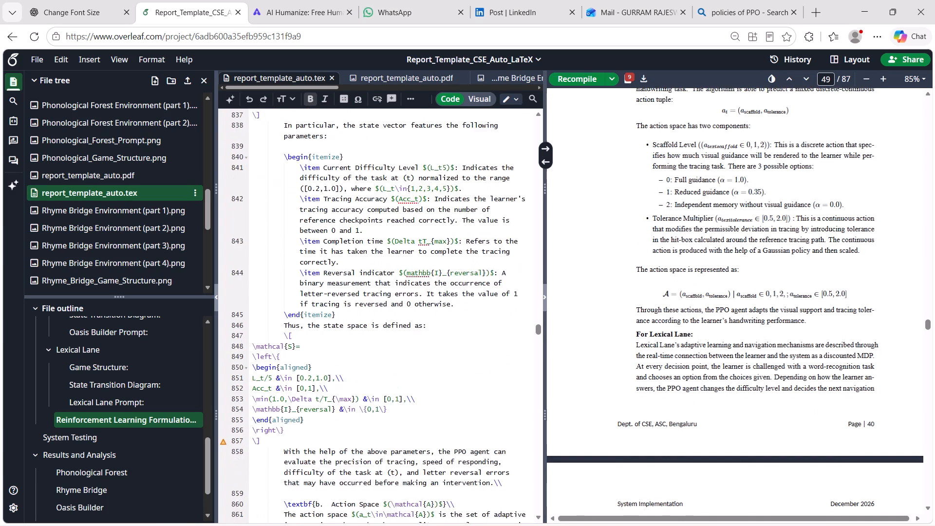
scroll(442, 363, "down", 3)
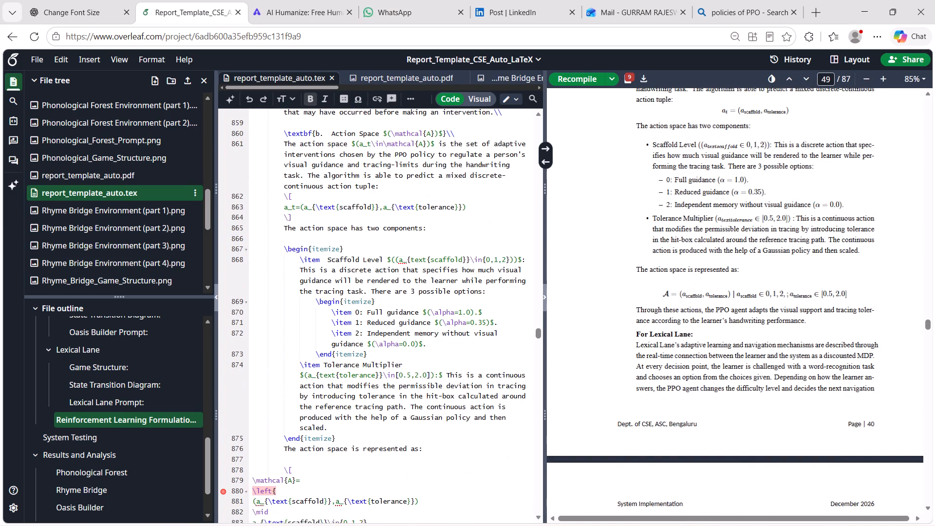
scroll(442, 363, "down", 1)
scroll(421, 462, "down", 4)
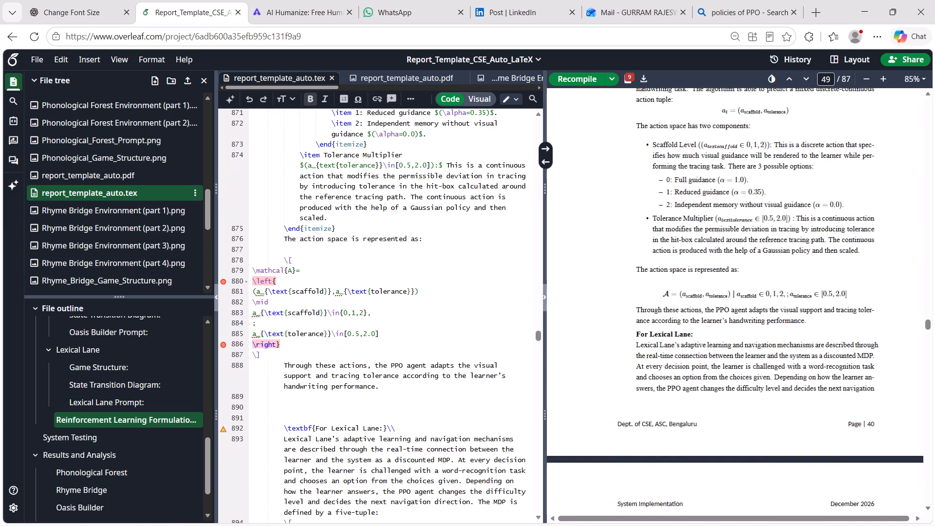
left_click(377, 387)
left_click(379, 387)
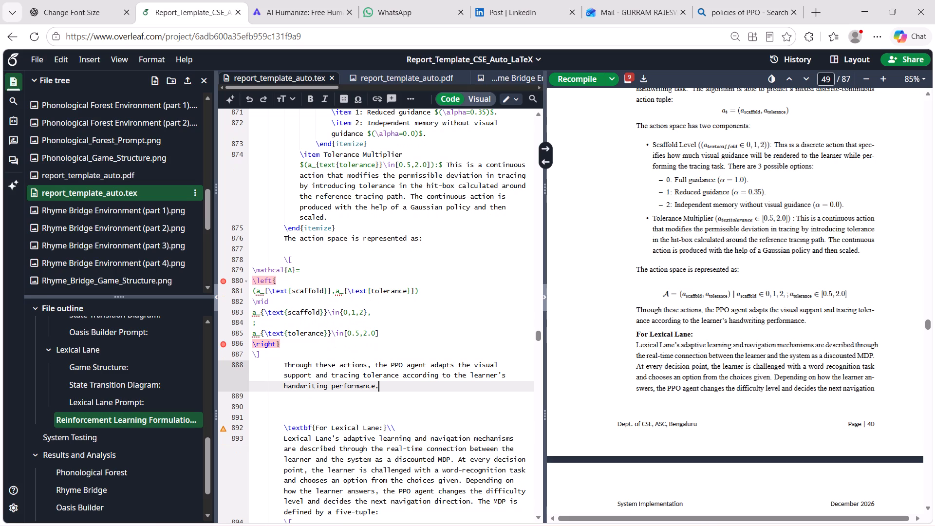
type("\\\\")
Copy Lexical Lane's bold "a. State Space" heading line onto the blank line 890, between Oasis Builder's Action Space text and "For Lexical Lane:".
key("Down")
key("Down")
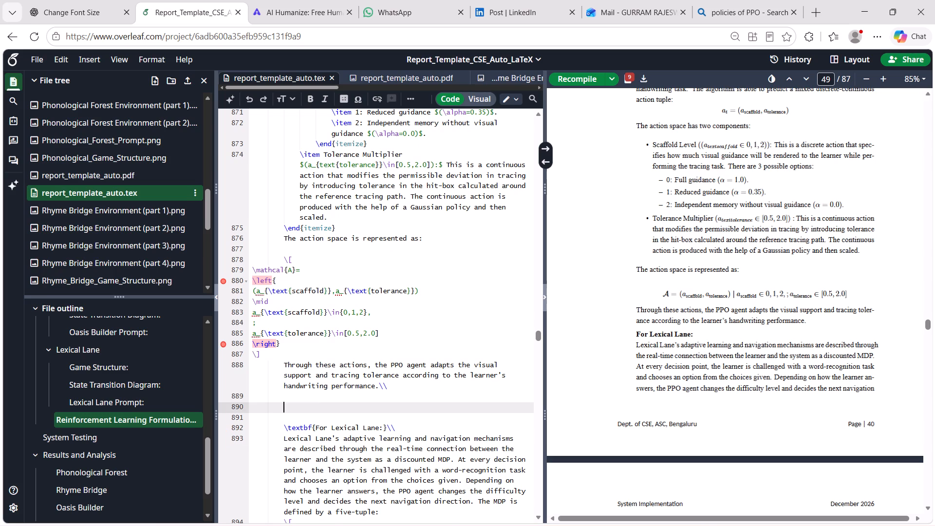
scroll(387, 427, "down", 5)
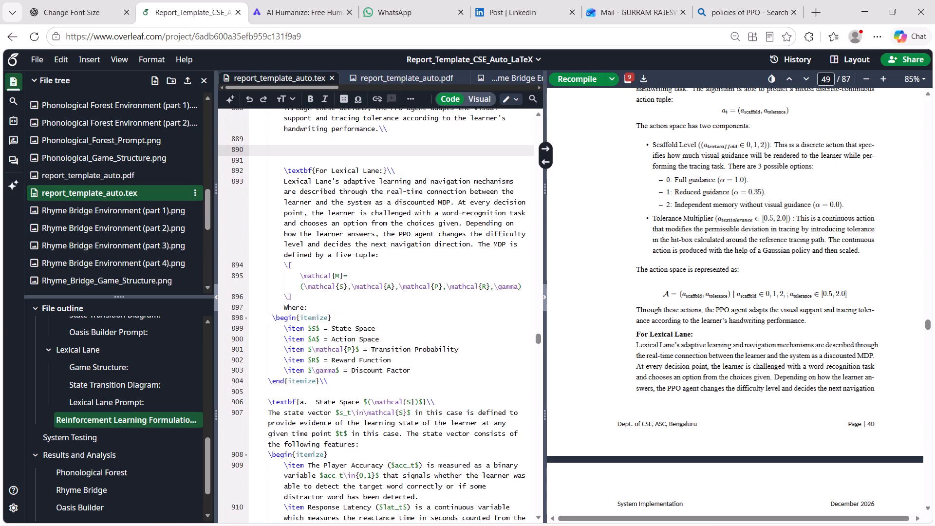
scroll(387, 427, "down", 1)
left_click_drag(435, 380, 273, 377)
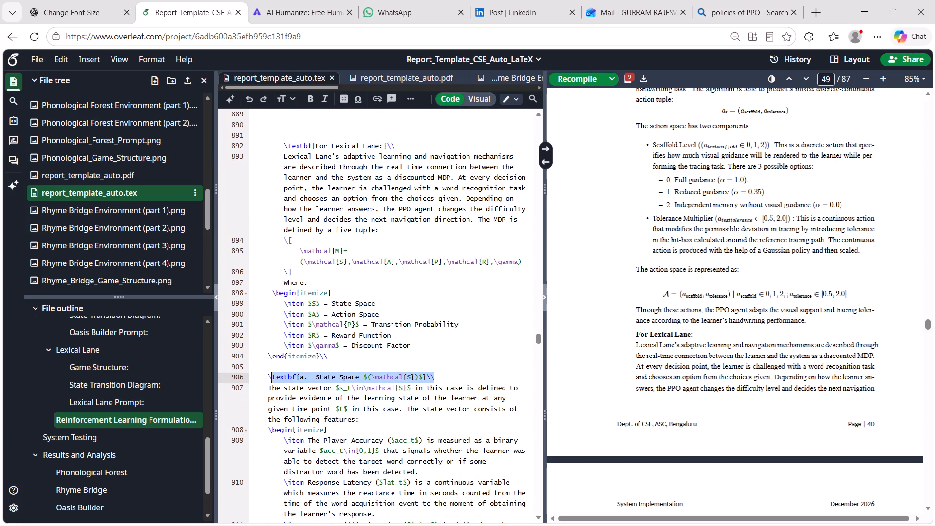
left_click_drag(273, 377, 268, 377)
key("ctrl+c")
scroll(374, 239, "up", 2)
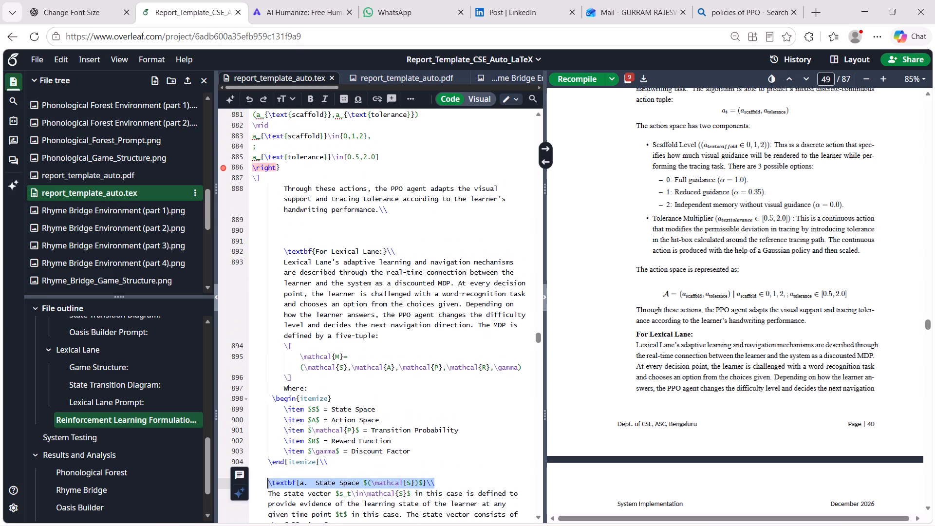
left_click(287, 239)
key("Up")
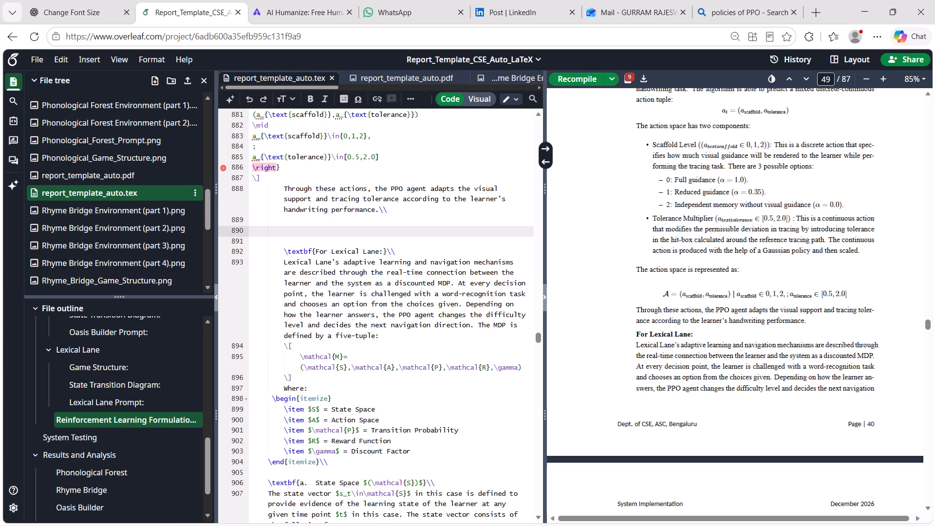
key("Up")
key("Down")
key("ctrl+v")
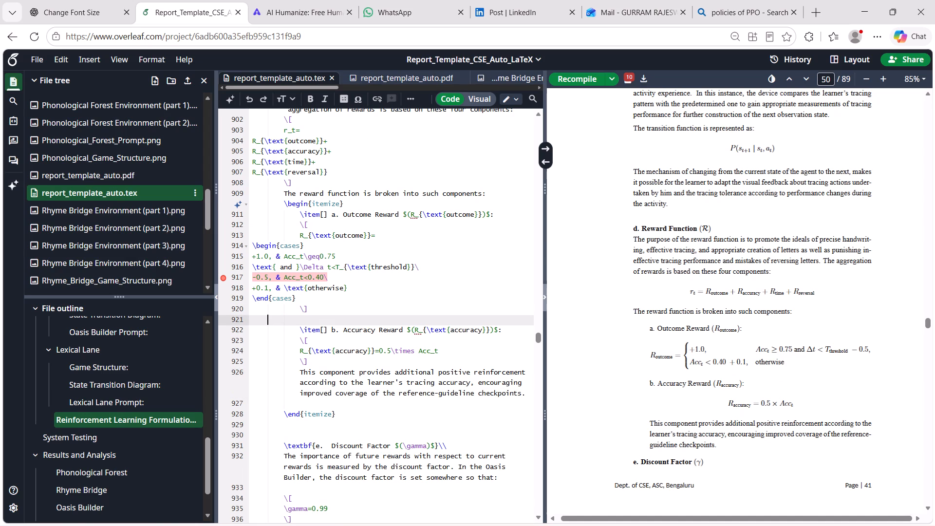
key("Tab")
key("Tab")
key("BackSpace")
key("space")
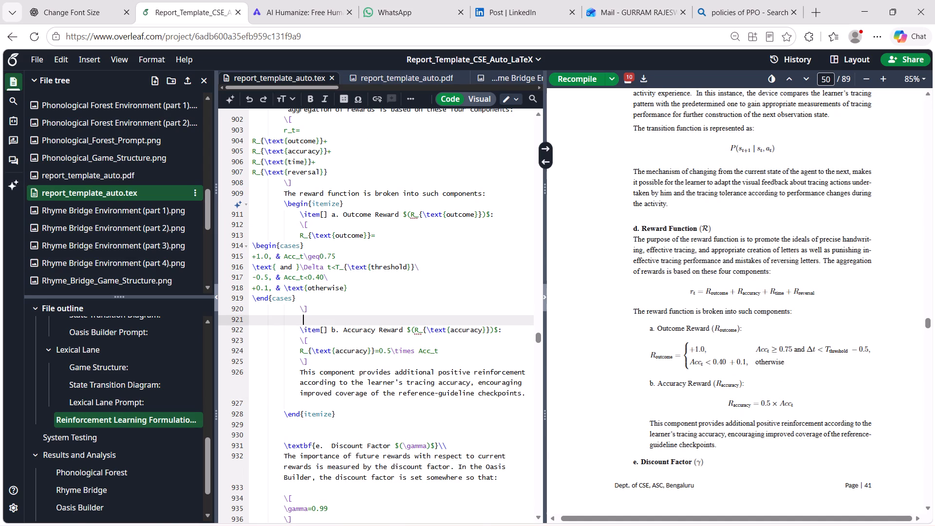
key("ctrl+v")
key("ctrl+s")
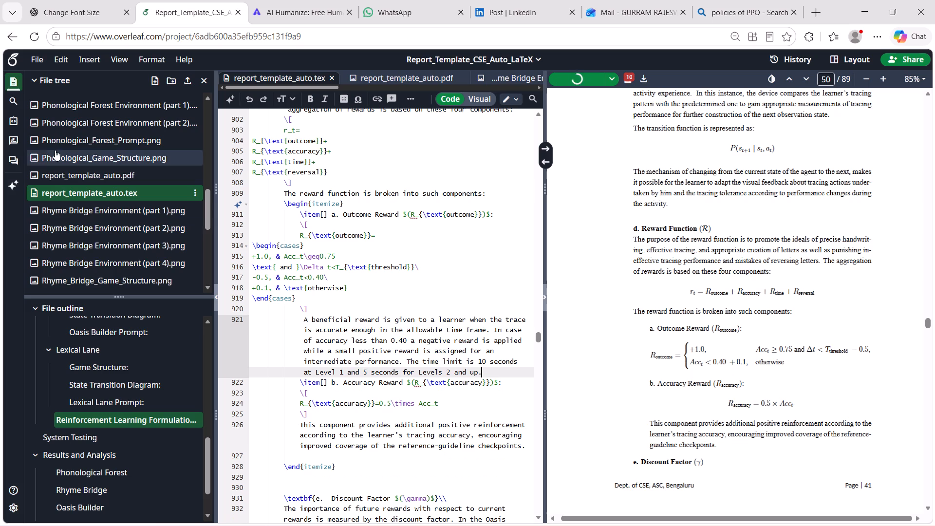
Append the line break \\ to the end of both the Outcome Reward and Accuracy Reward explanations.
left_click(56, 19)
scroll(448, 303, "down", 1)
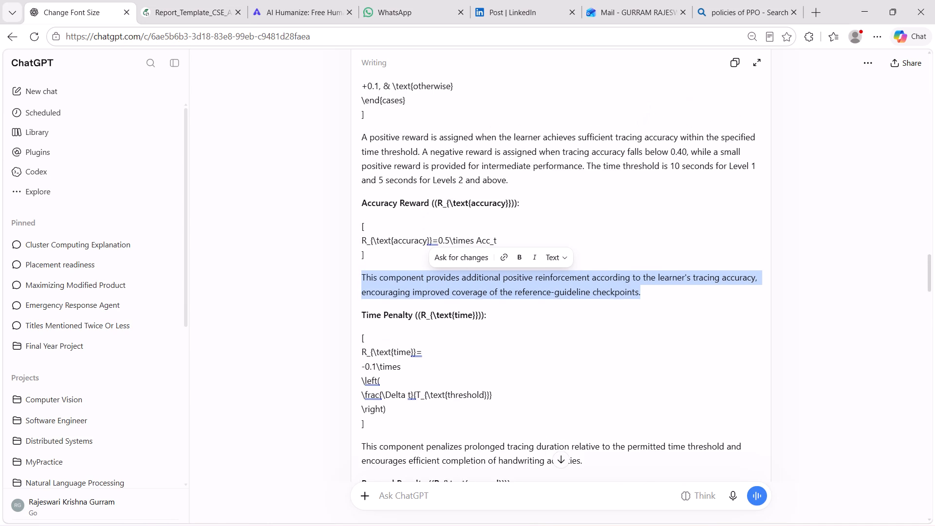
scroll(448, 303, "down", 2)
left_click(406, 261)
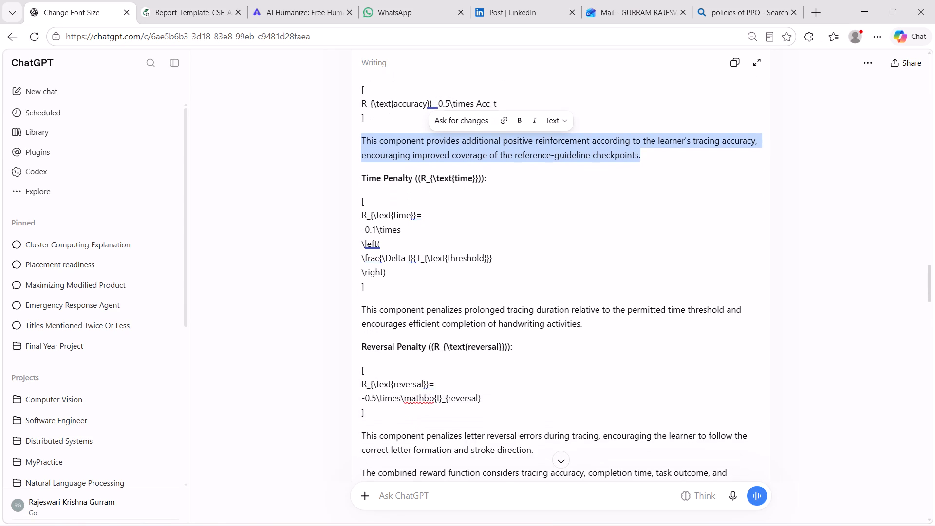
key("alt+Tab")
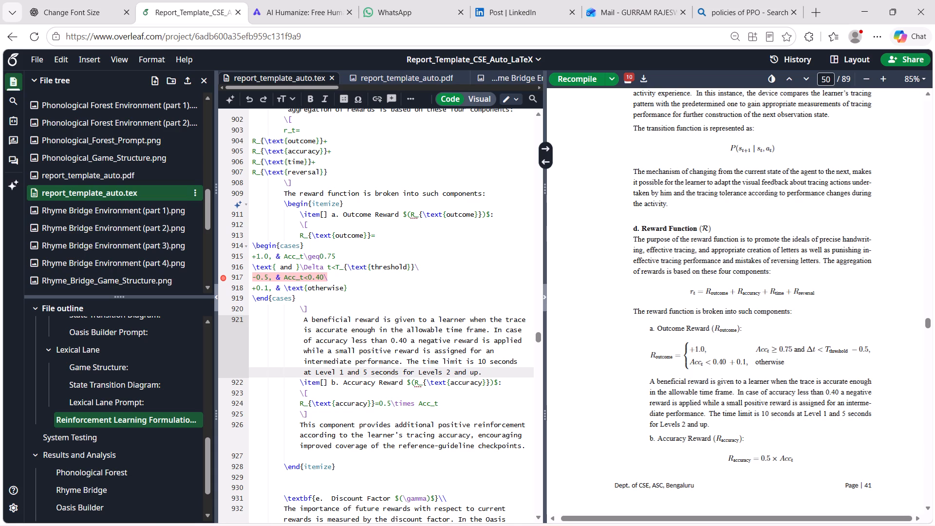
type("\\\\")
scroll(452, 393, "down", 2)
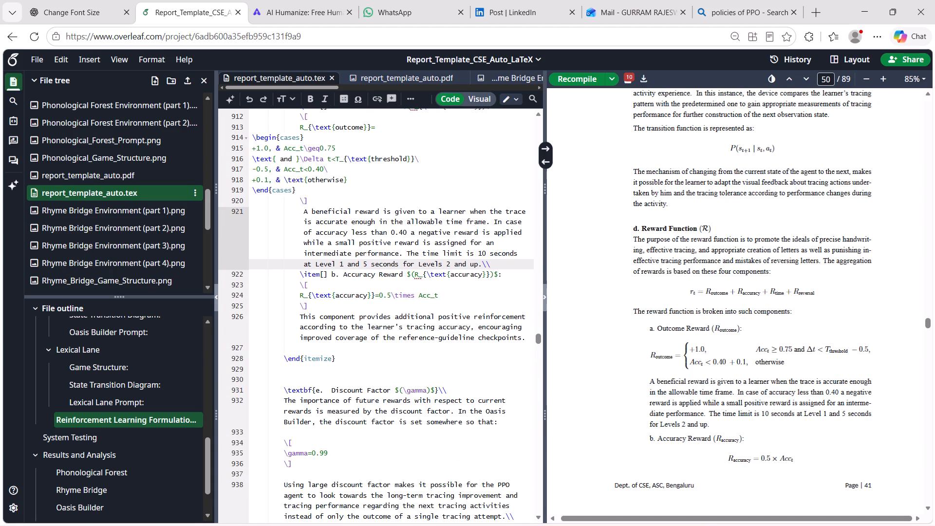
left_click(525, 336)
type("\\\\")
Add a third \item[] below the Accuracy Reward explanation, containing "c." and ChatGPT's heading "Time Penalty ((R_{\text{time}})):".
key("Return")
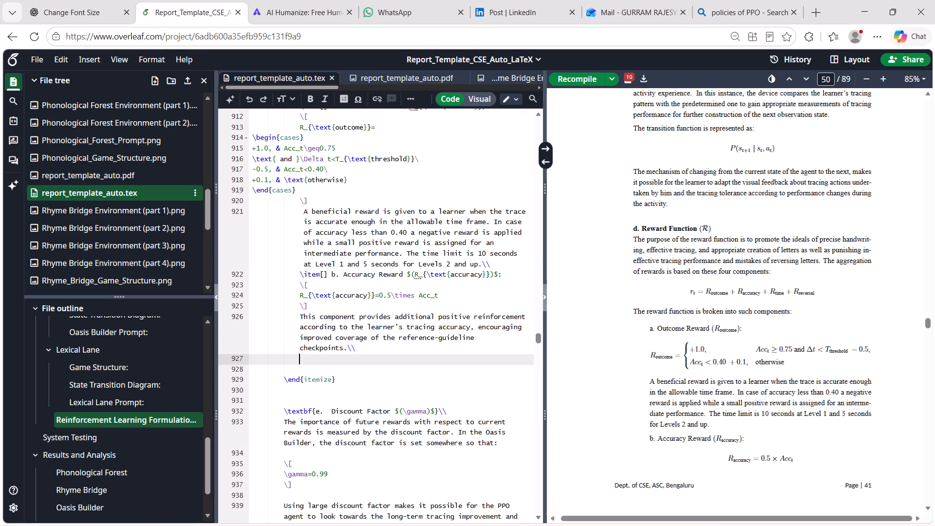
type("\\i")
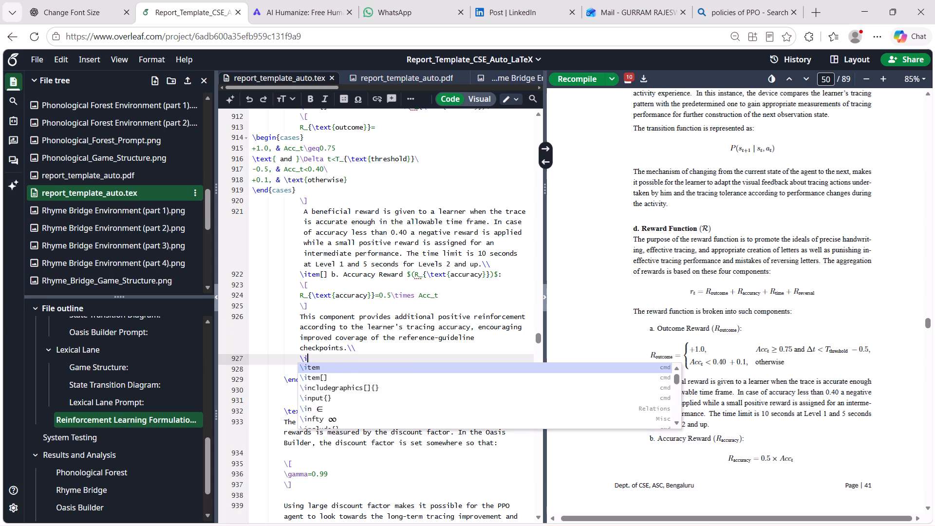
key("Return")
key("BackSpace")
key("bracketright")
key("BackSpace")
type("[]")
key("space")
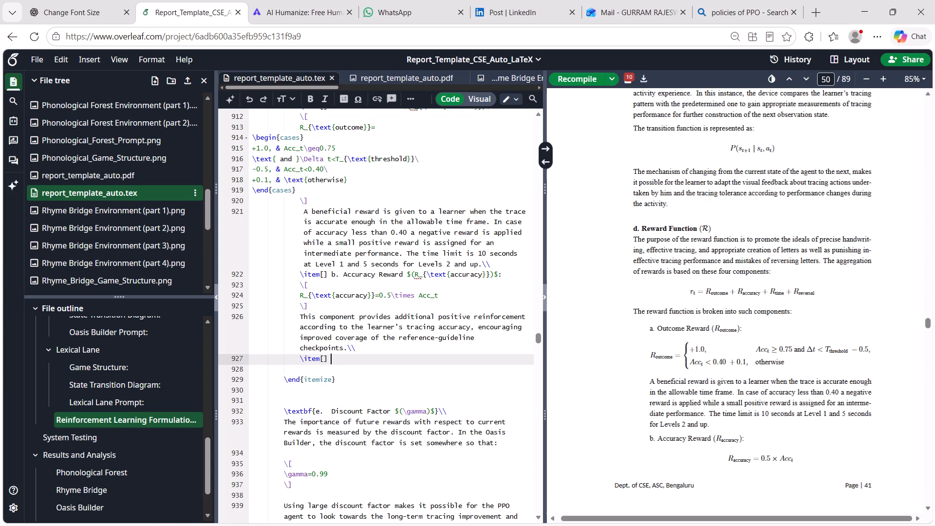
key("alt+Tab")
left_click_drag(493, 174, 361, 176)
key("ctrl+c")
key("alt+Tab")
scroll(401, 206, "up", 1)
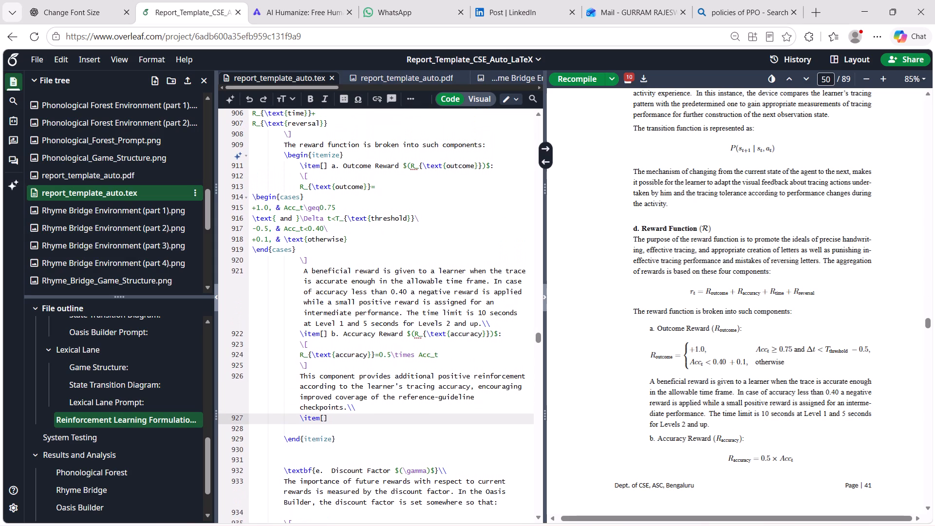
scroll(401, 206, "up", 1)
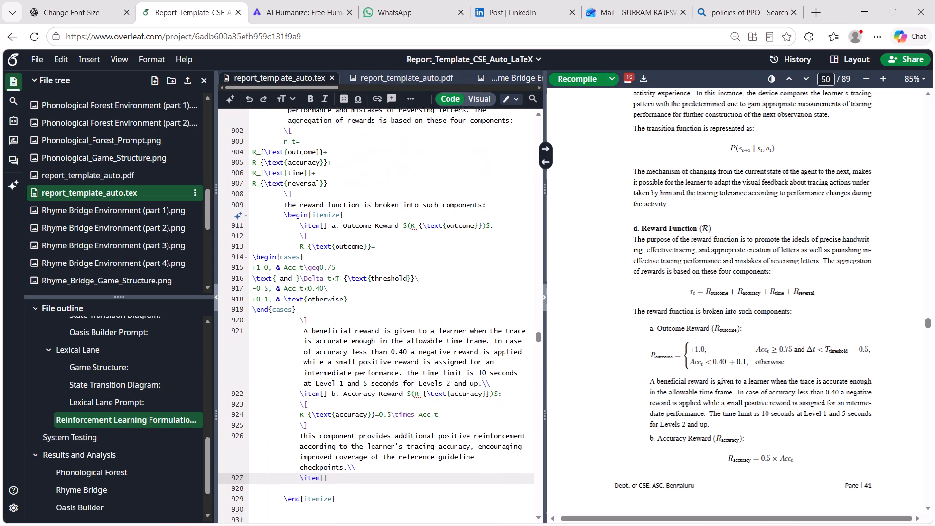
scroll(401, 206, "up", 1)
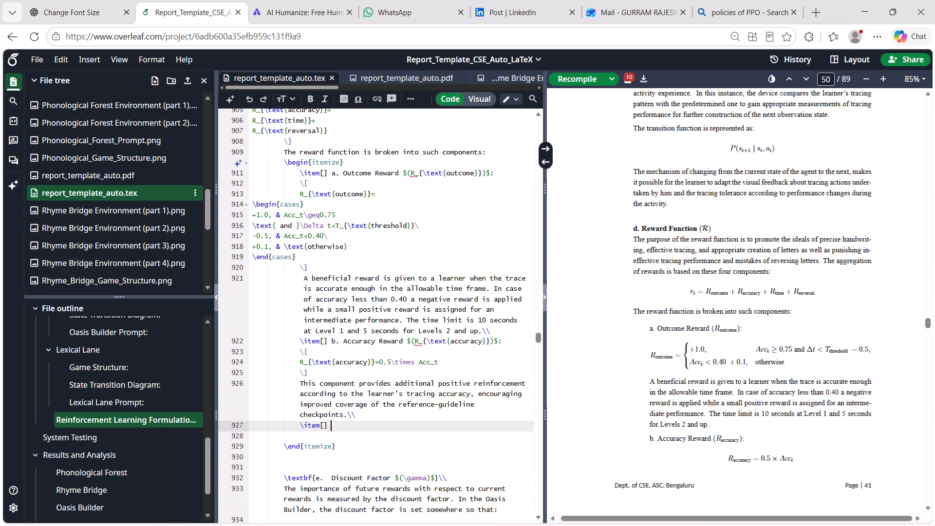
type("c.")
key("space")
key("ctrl+v")
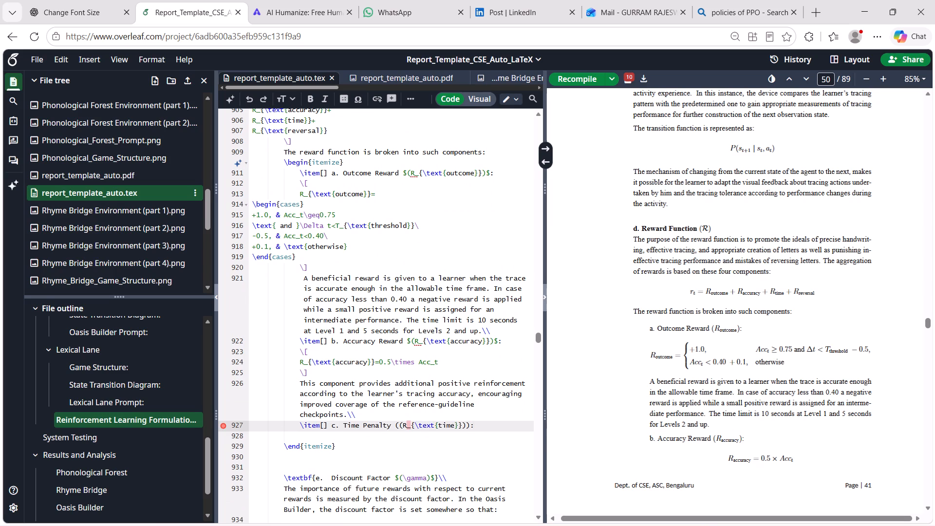
In the "c. Time Penalty" item, remove the doubled parentheses around R_{\text{time}} and enclose the expression in dollar signs as inline math.
left_click(470, 421)
left_click(468, 427)
key("BackSpace")
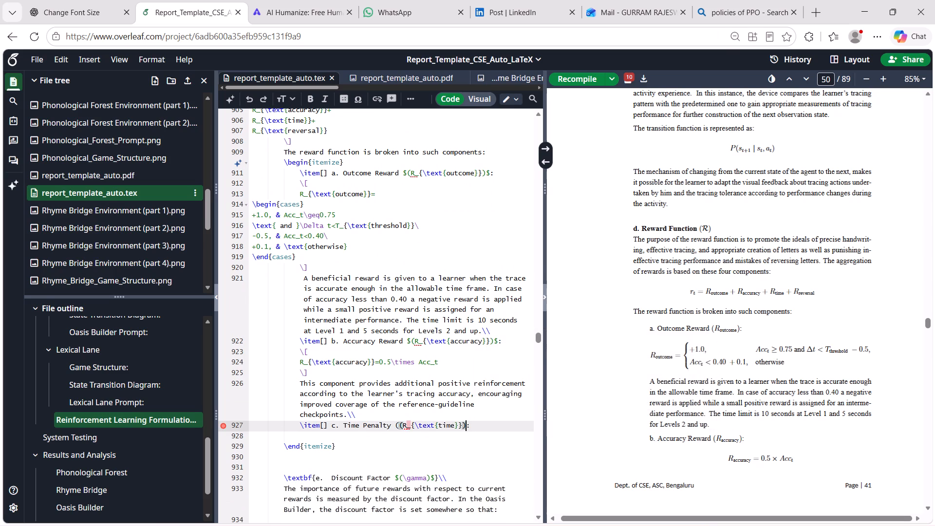
key("Left")
key("Left")
key("Left")
key("Left")
key("Left")
key("Left")
key("Left")
key("Left")
key("Left")
key("Left")
key("Left")
key("Left")
key("Left")
key("Left")
key("Left")
key("Left")
key("Left")
key("BackSpace")
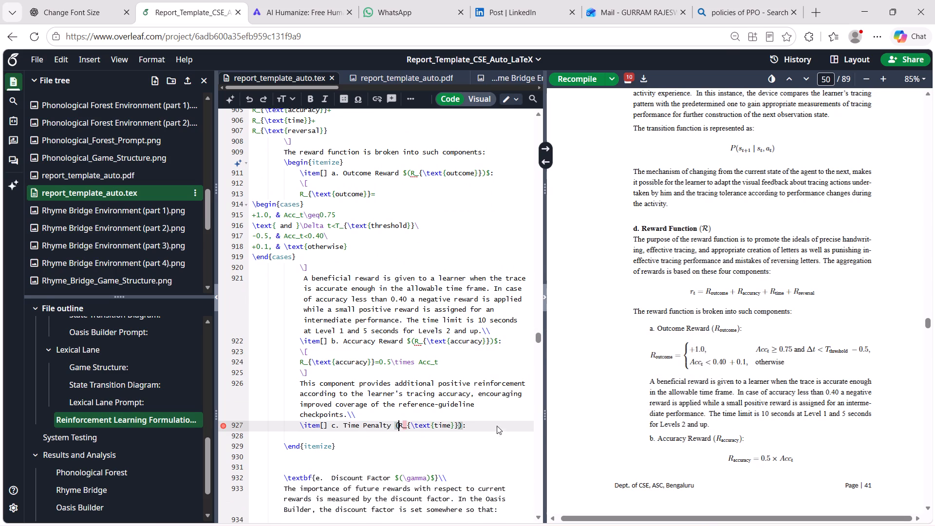
left_click(460, 423)
left_click(466, 423)
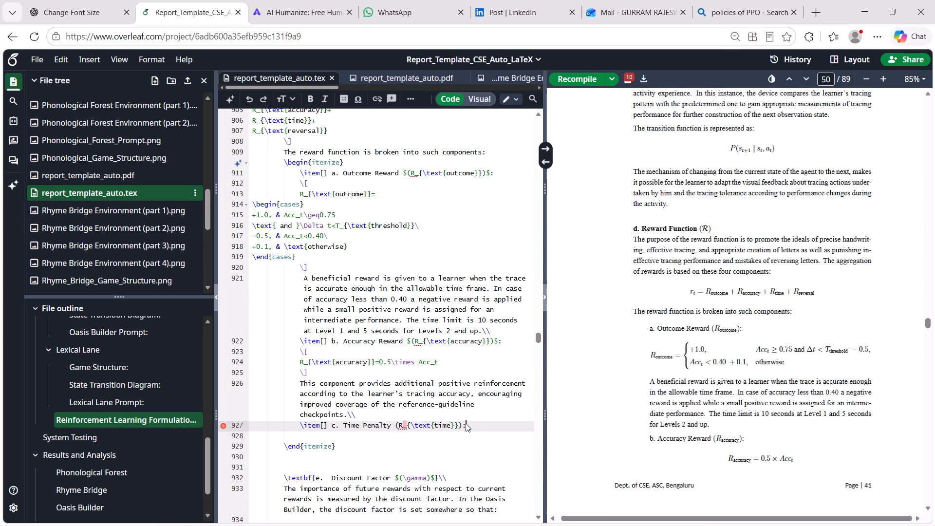
left_click(390, 422)
key("Right")
key("Right")
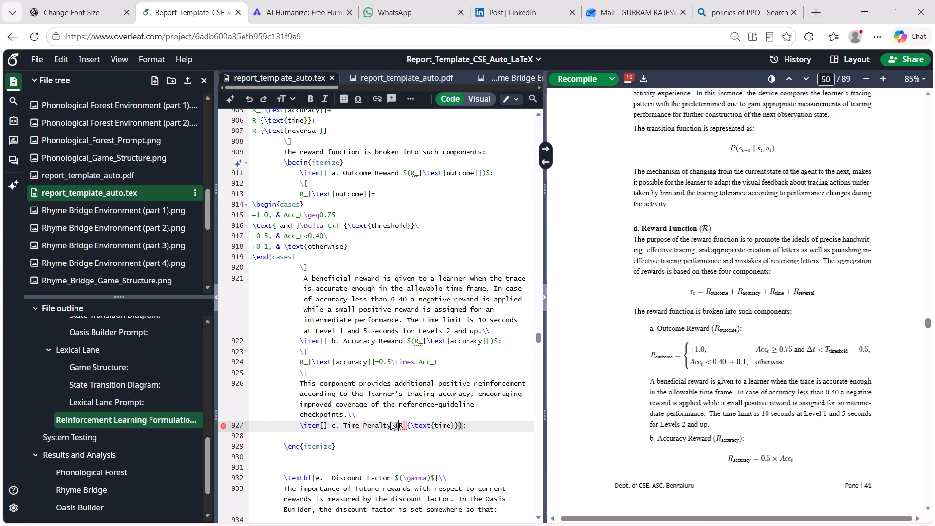
key("Left")
key("shift+Right")
key("shift+Right")
key("shift+Right")
key("shift+Right")
key("shift+Right")
key("shift+Right")
key("shift+Right")
key("shift+Right")
key("shift+Right")
key("shift+Right")
key("shift+Right")
key("shift+Right")
key("shift+Right")
key("shift+Right")
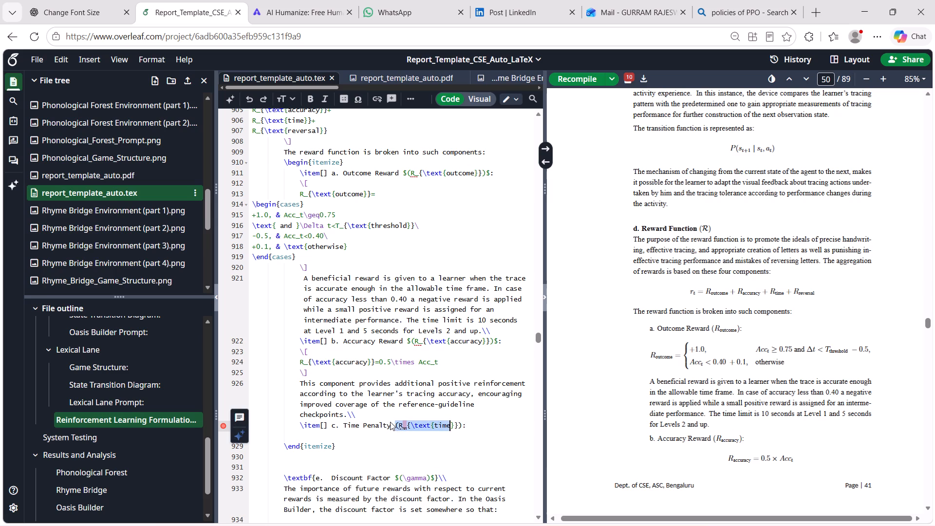
key("shift+Right")
key("shift+Right")
key("shift+Right")
key("shift+dollar")
left_click(493, 422)
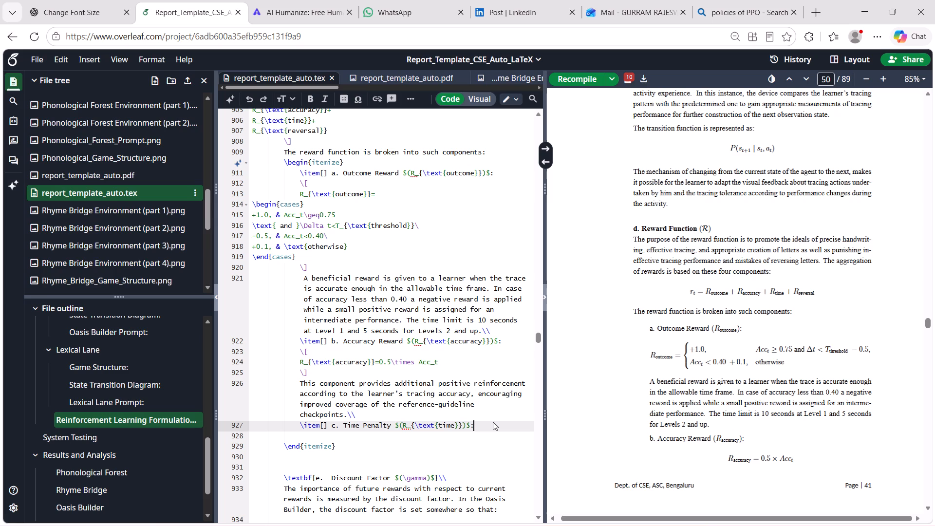
Insert an empty indented line below the "c. Time Penalty" heading.
key("Return")
type("lknsg")
key("BackSpace")
key("BackSpace")
key("BackSpace")
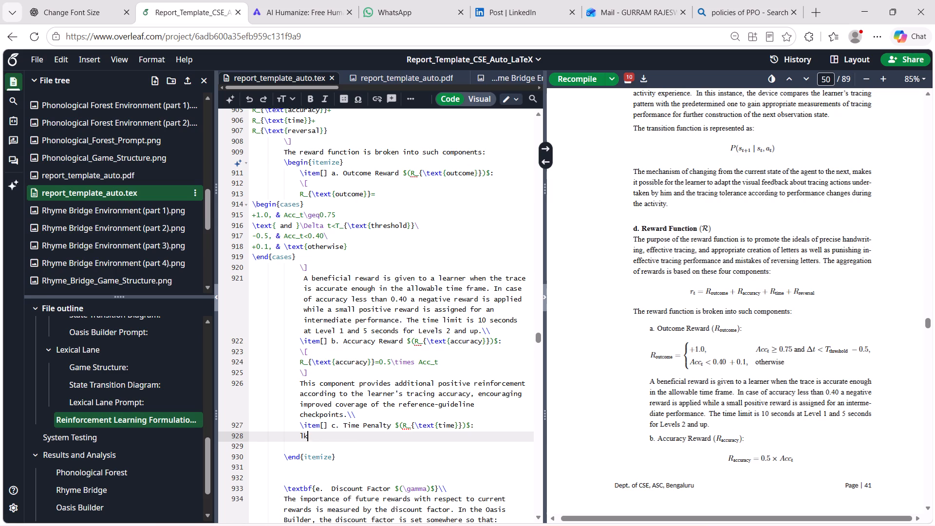
key("BackSpace")
key("BackSpace")
left_click(355, 429)
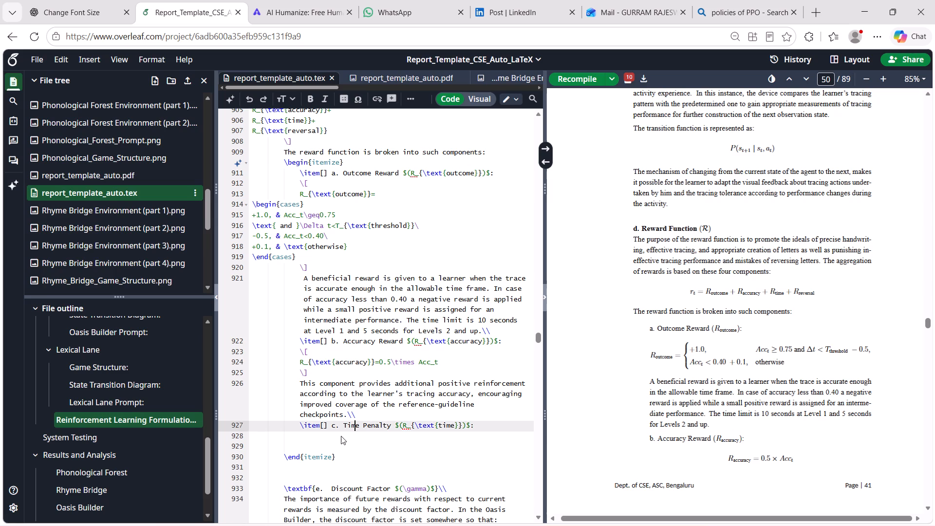
double_click(341, 436)
left_click(341, 436)
left_click(341, 436)
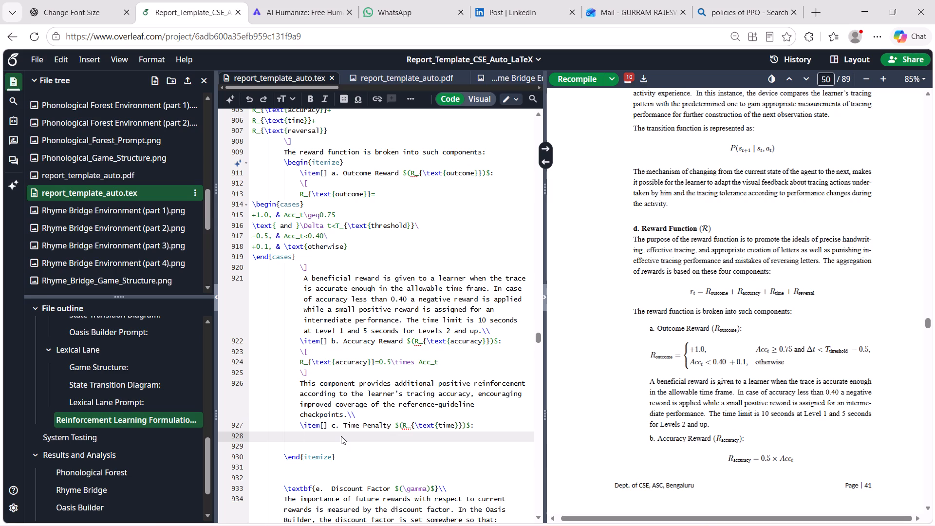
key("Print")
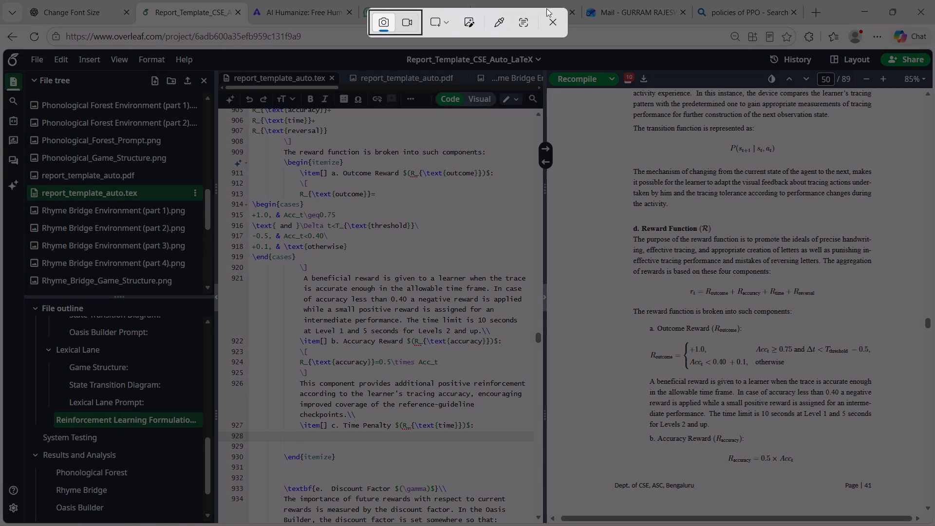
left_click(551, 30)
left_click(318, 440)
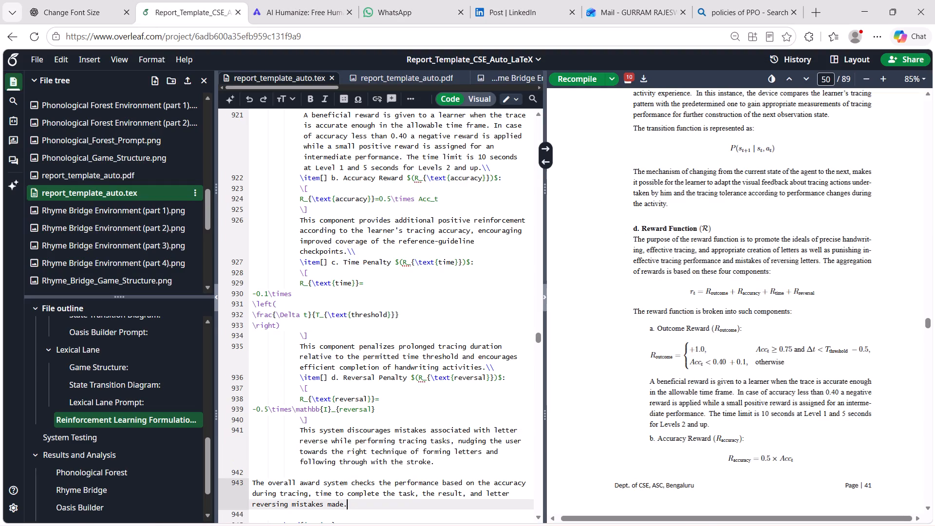
Indent the "The overall award system" paragraph three levels, in line with the Reversal Penalty explanation, and recompile the report.
left_click(252, 483)
key("Tab")
key("Tab")
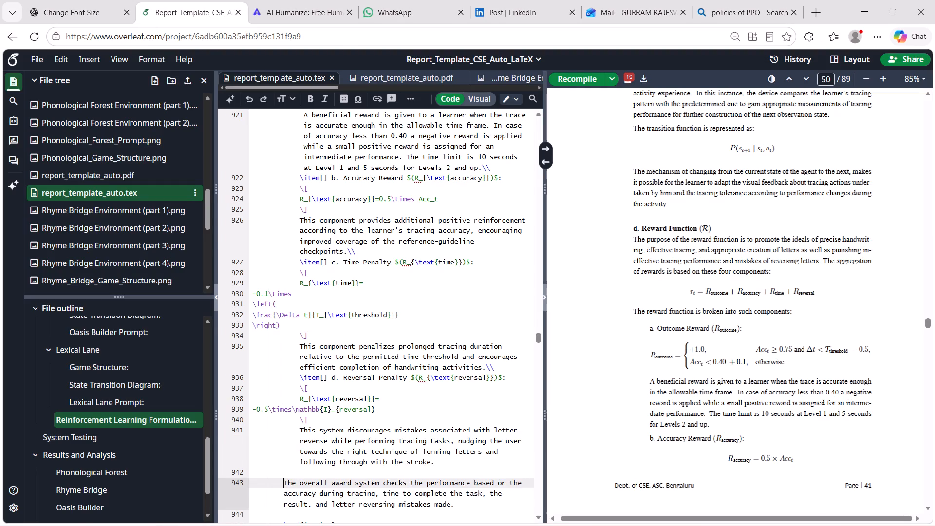
key("Tab")
key("ctrl+s")
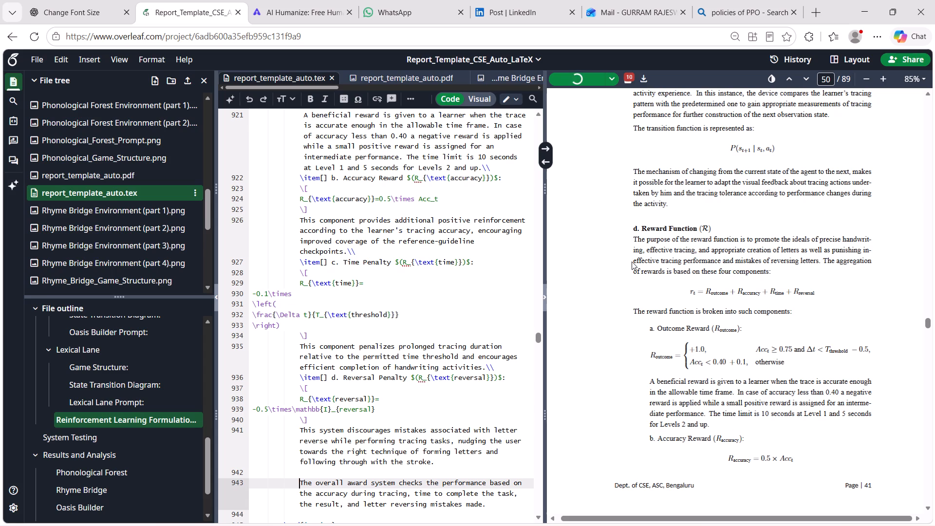
Review the Oasis Builder Reward Function components, equations and explanations in the compiled PDF.
scroll(716, 356, "down", 3)
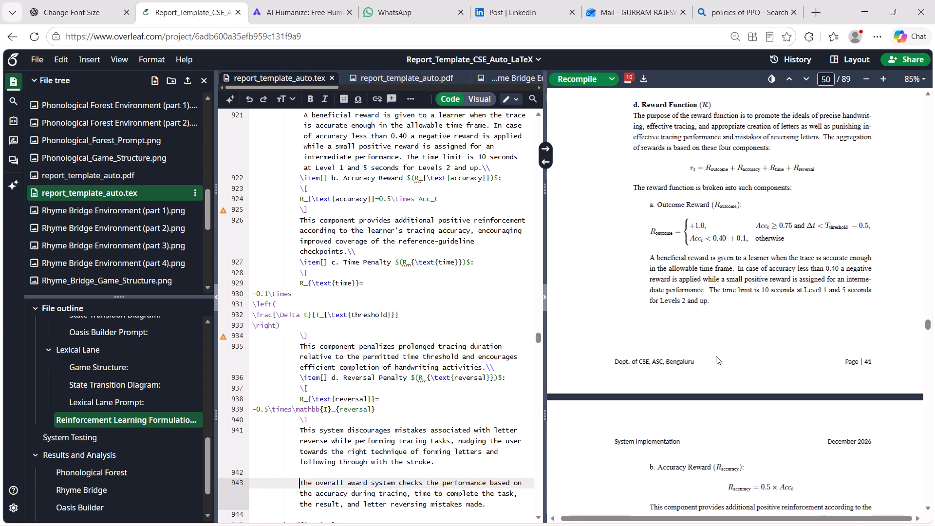
scroll(716, 356, "down", 2)
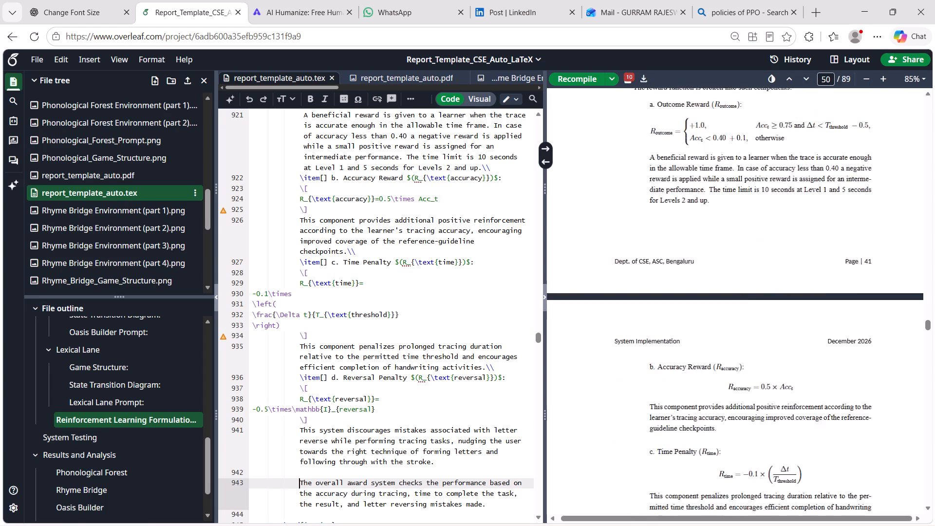
scroll(716, 356, "down", 6)
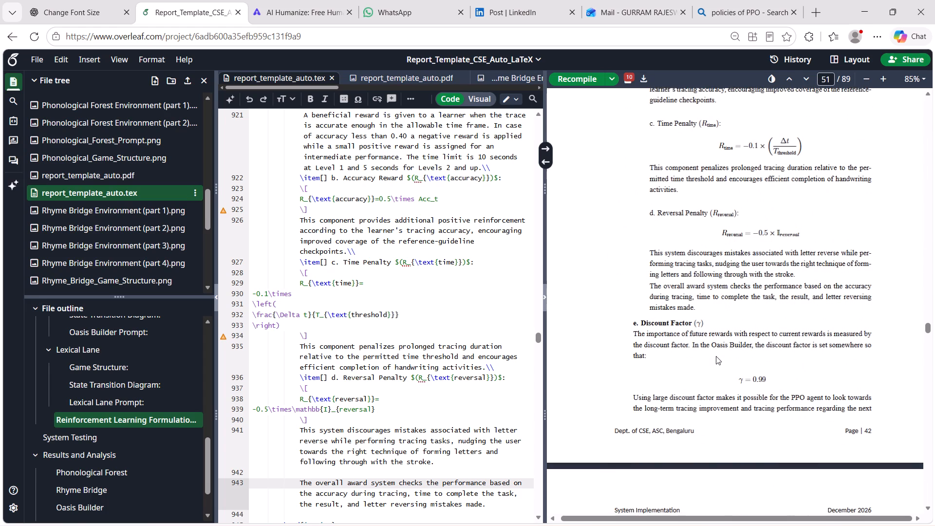
scroll(716, 356, "down", 2)
scroll(716, 356, "up", 1)
scroll(716, 356, "down", 1)
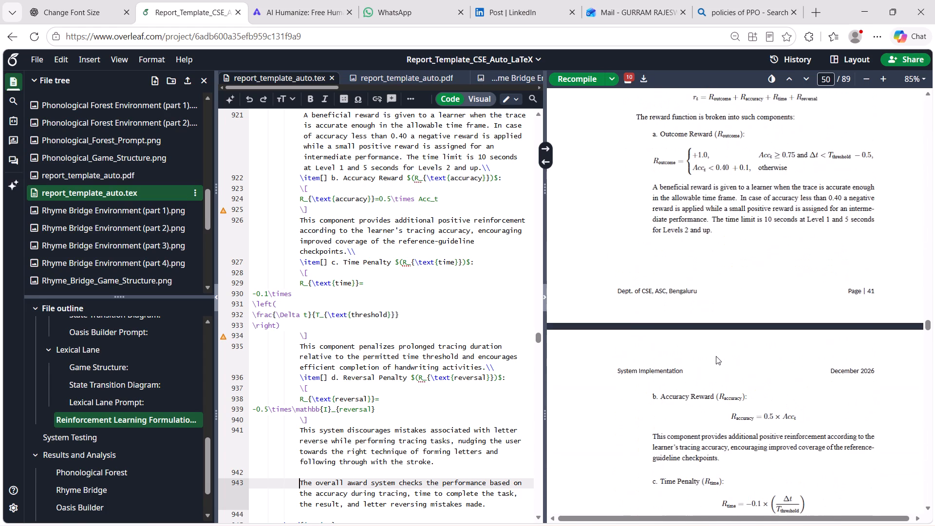
Look through the following PDF pages, from Lexical Lane's MDP and the PPO sections to System Testing and Results and Analysis.
scroll(716, 356, "down", 4)
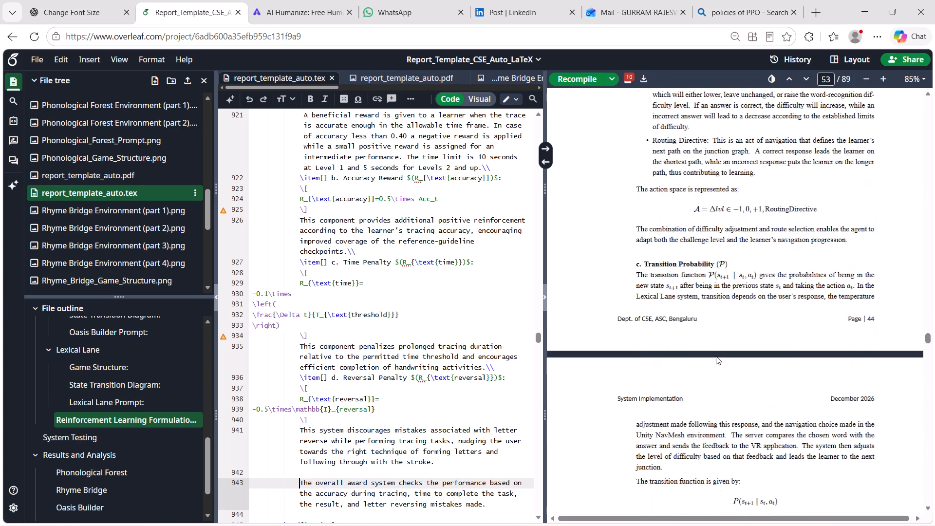
scroll(716, 356, "down", 3)
scroll(716, 356, "up", 2)
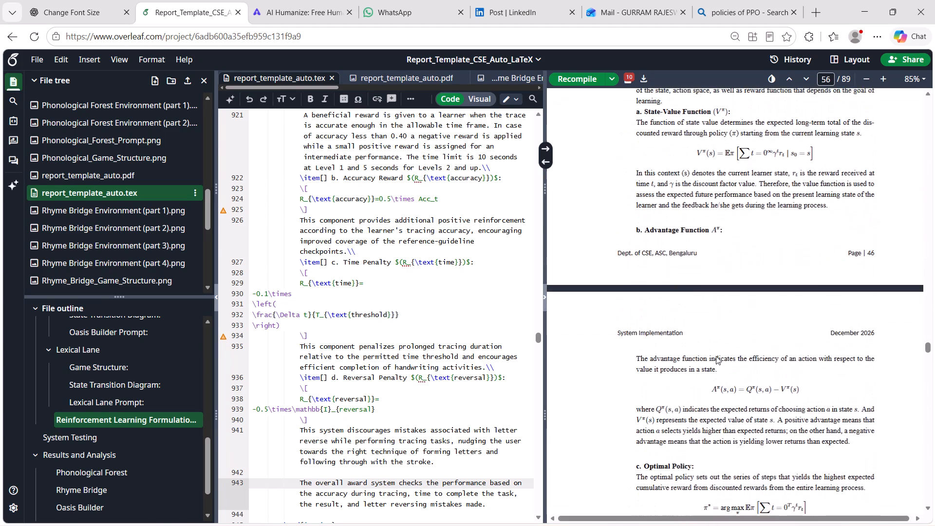
scroll(716, 356, "up", 1)
scroll(716, 356, "down", 2)
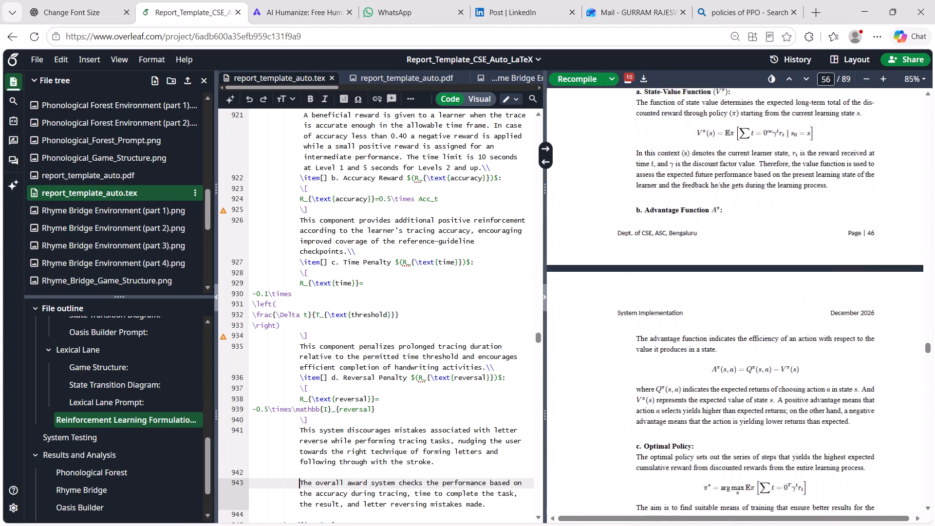
scroll(716, 356, "down", 9)
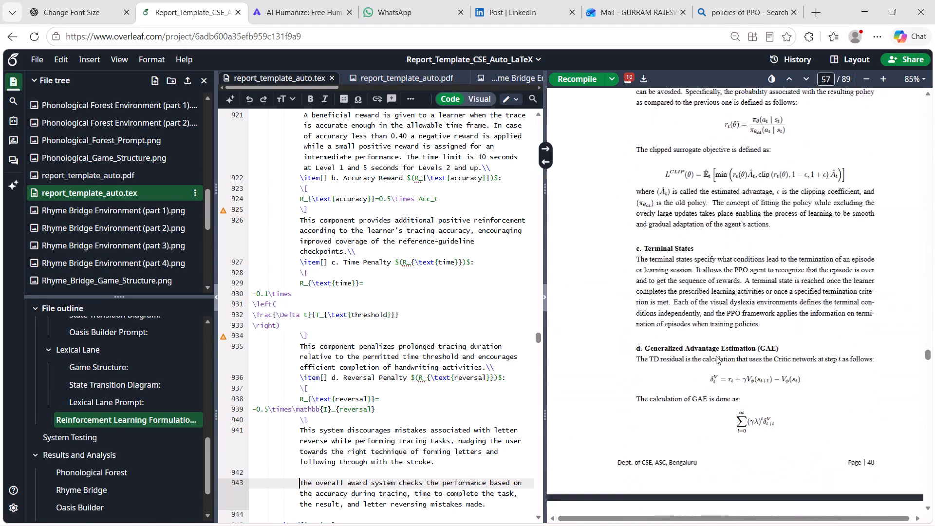
scroll(716, 356, "down", 4)
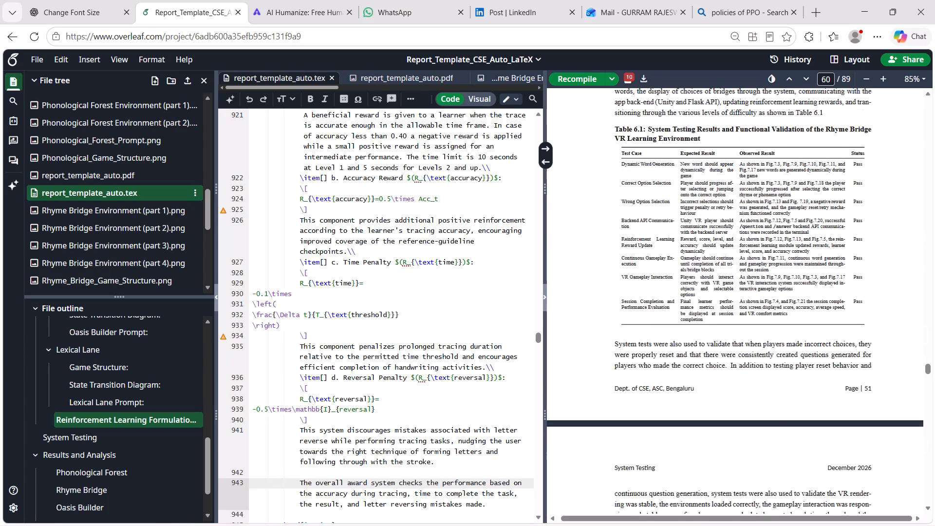
scroll(716, 356, "up", 4)
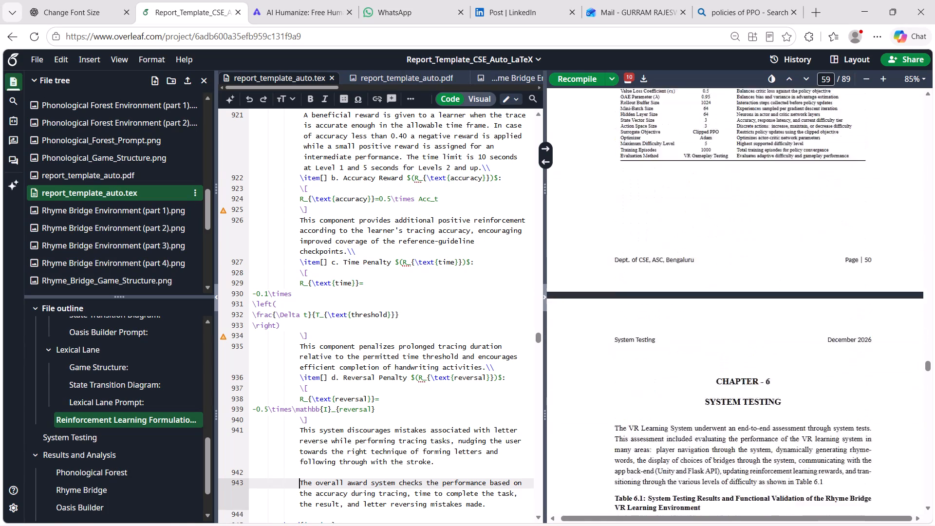
scroll(716, 356, "down", 8)
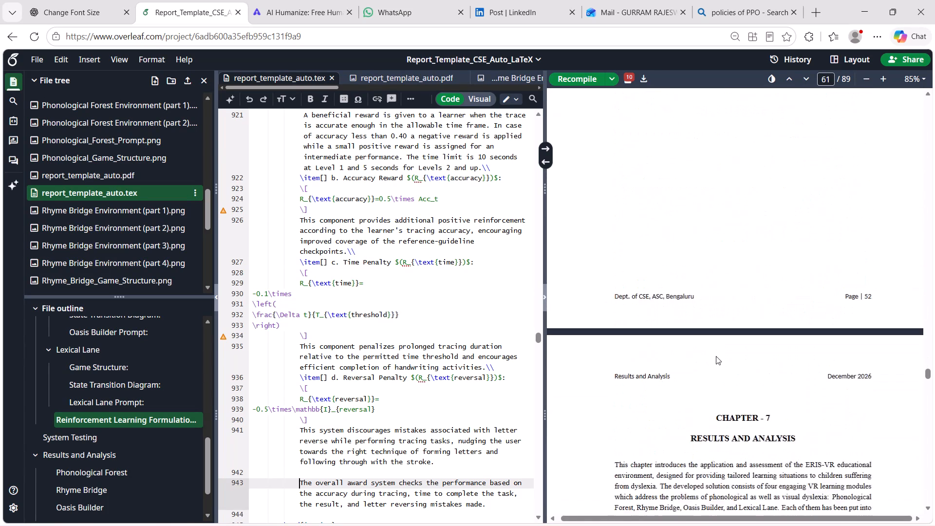
scroll(716, 356, "down", 3)
scroll(716, 356, "up", 2)
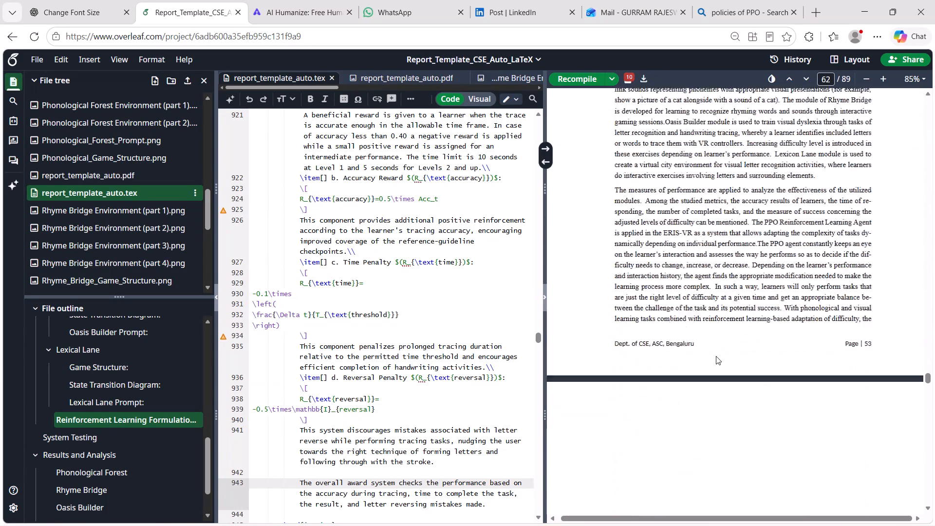
scroll(716, 356, "up", 1)
scroll(716, 356, "down", 3)
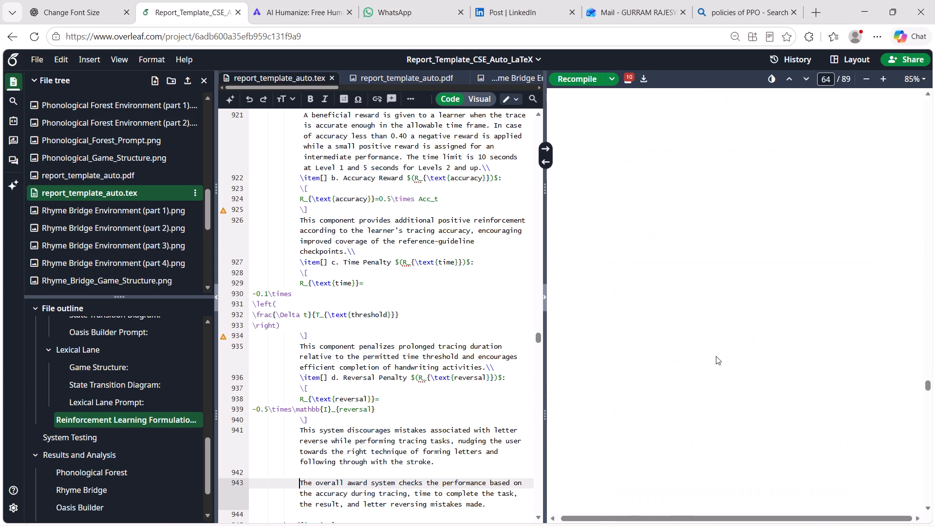
scroll(716, 356, "down", 3)
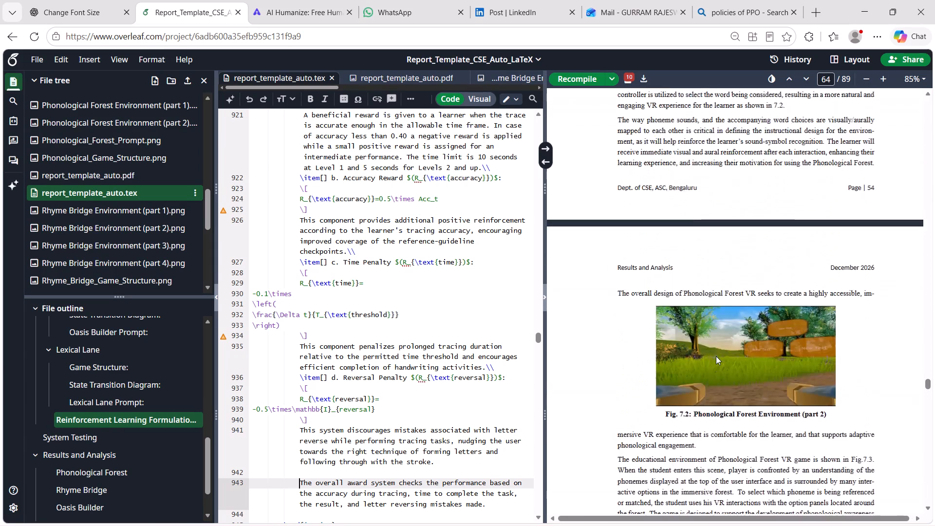
scroll(716, 356, "down", 3)
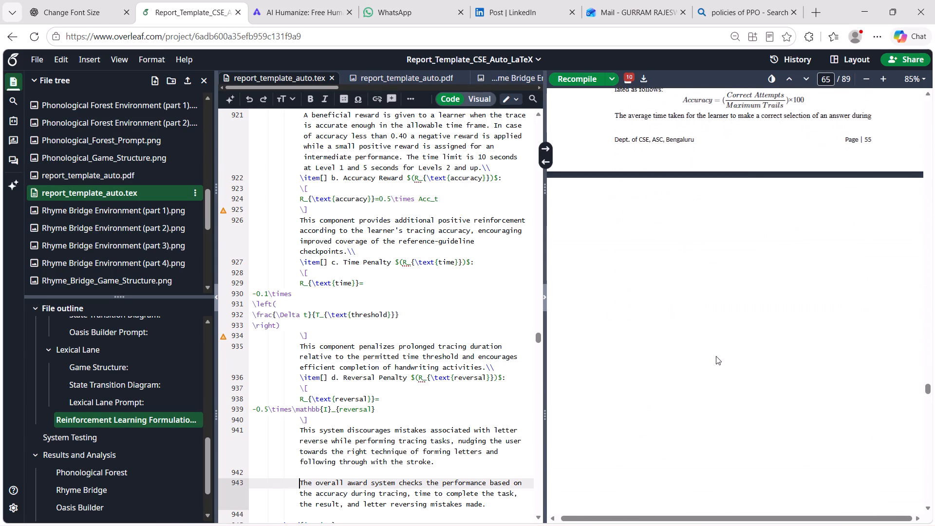
scroll(716, 356, "down", 3)
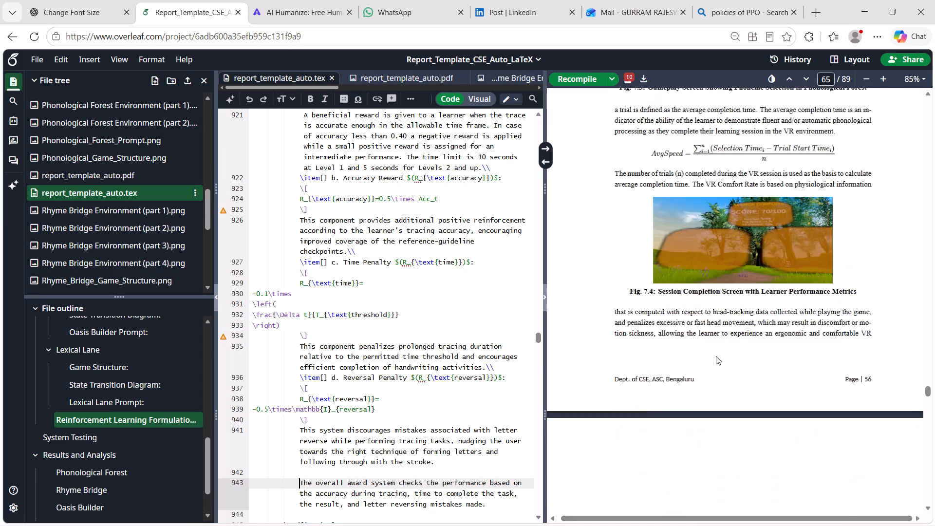
scroll(716, 356, "down", 5)
scroll(716, 356, "up", 1)
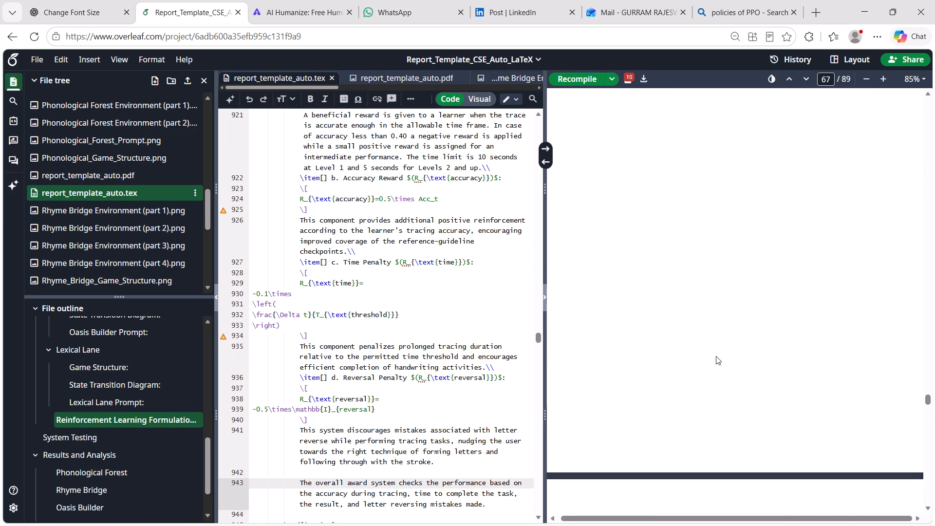
Look through the Rhyme Bridge results pages in the compiled PDF, checking how the gameplay figures sit relative to their text.
scroll(716, 356, "up", 1)
scroll(716, 356, "down", 5)
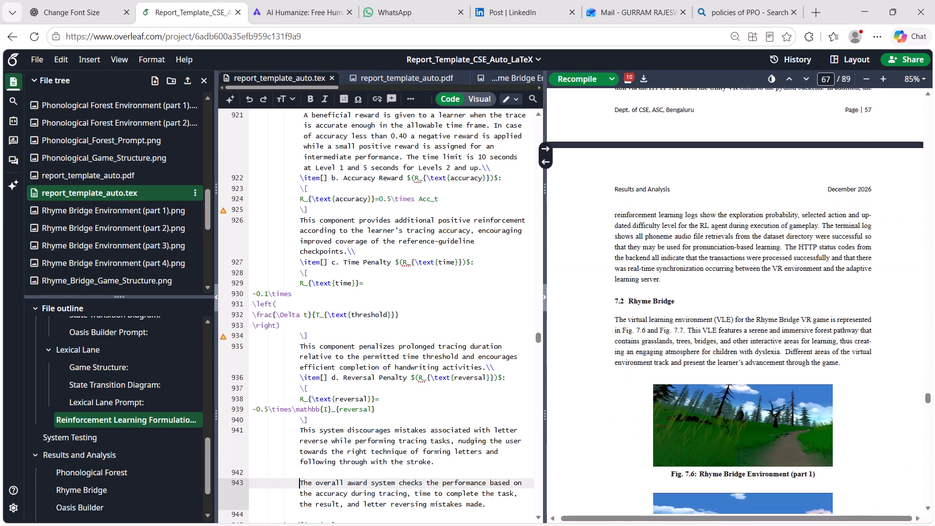
scroll(716, 356, "down", 7)
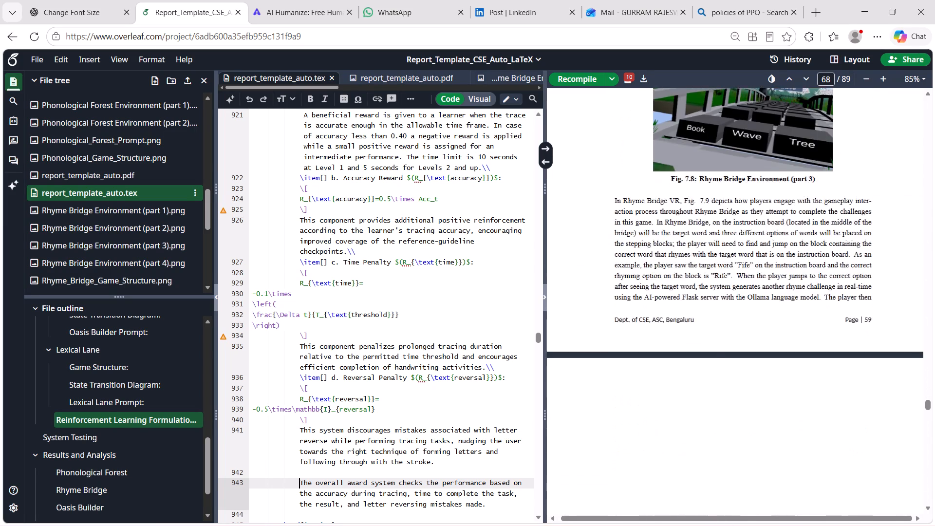
scroll(716, 356, "down", 3)
scroll(716, 356, "up", 1)
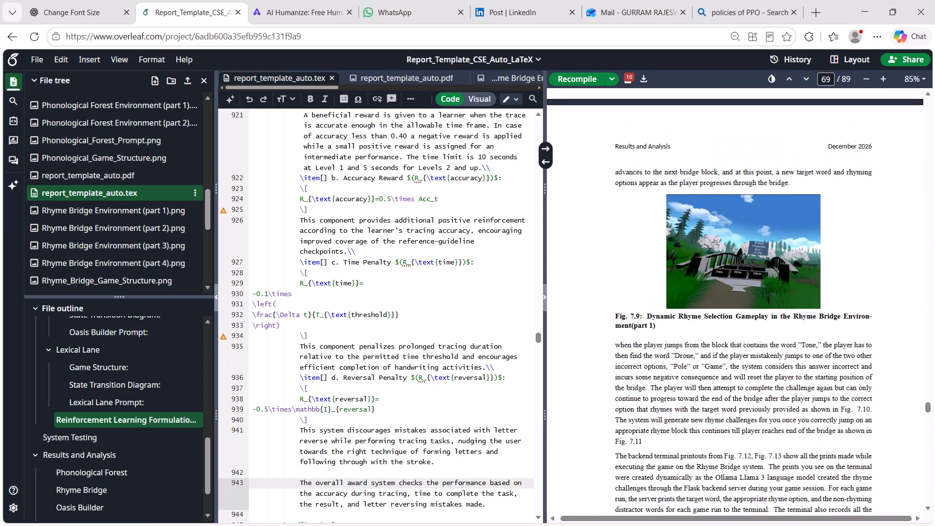
scroll(716, 356, "down", 6)
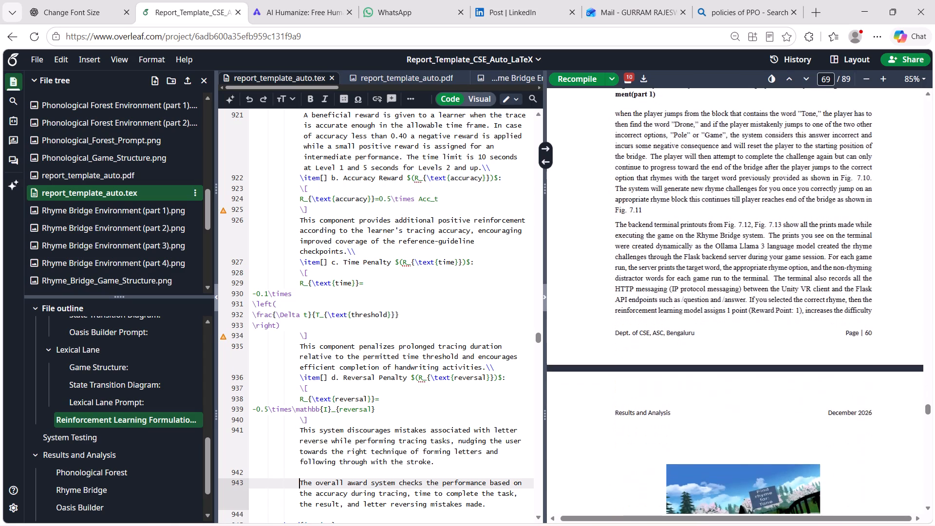
scroll(716, 356, "down", 1)
scroll(716, 356, "up", 1)
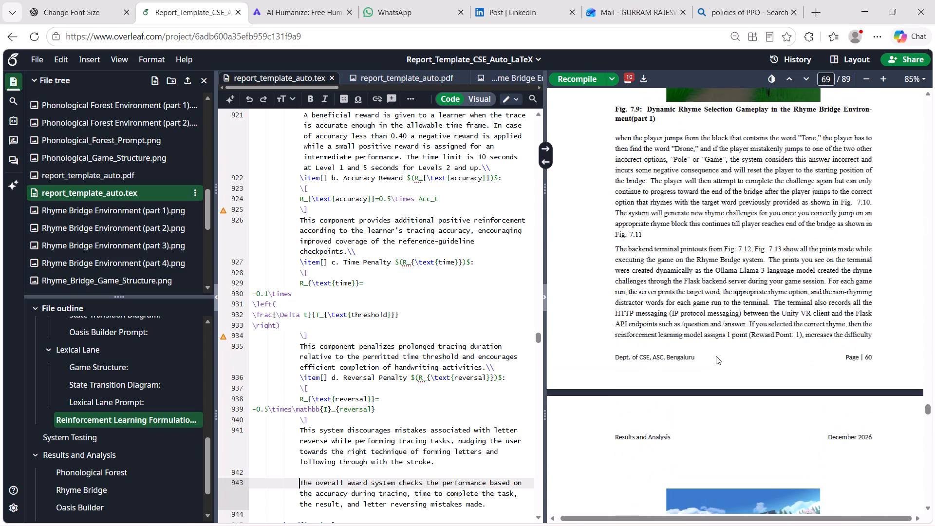
scroll(716, 356, "up", 2)
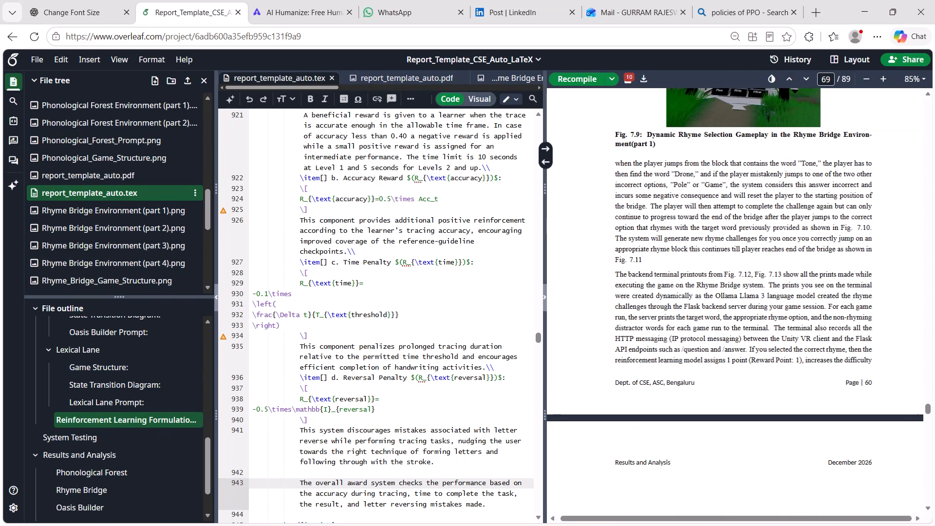
Locate the "backend terminal printouts" paragraph in the LaTeX source and compare its position with Figs. 7.10 to 7.13 in the PDF.
double_click(625, 273)
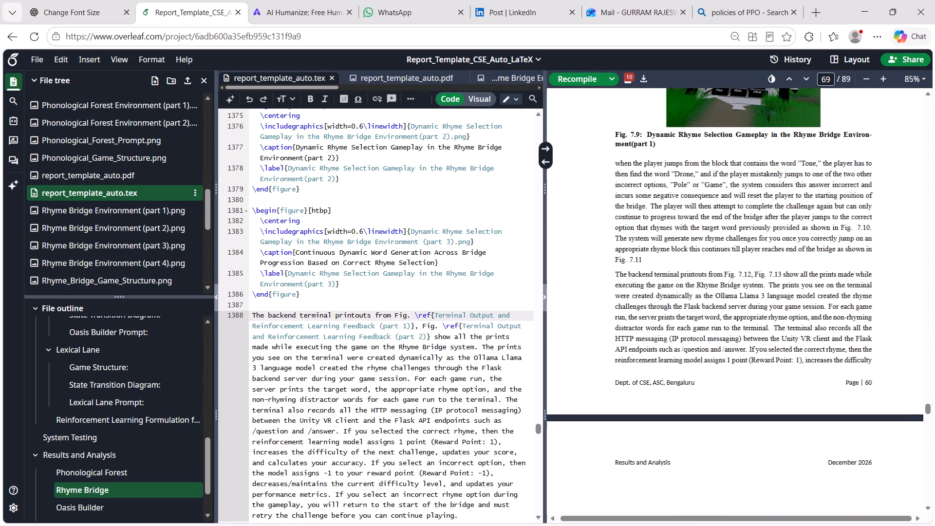
scroll(725, 351, "down", 3)
scroll(725, 351, "up", 1)
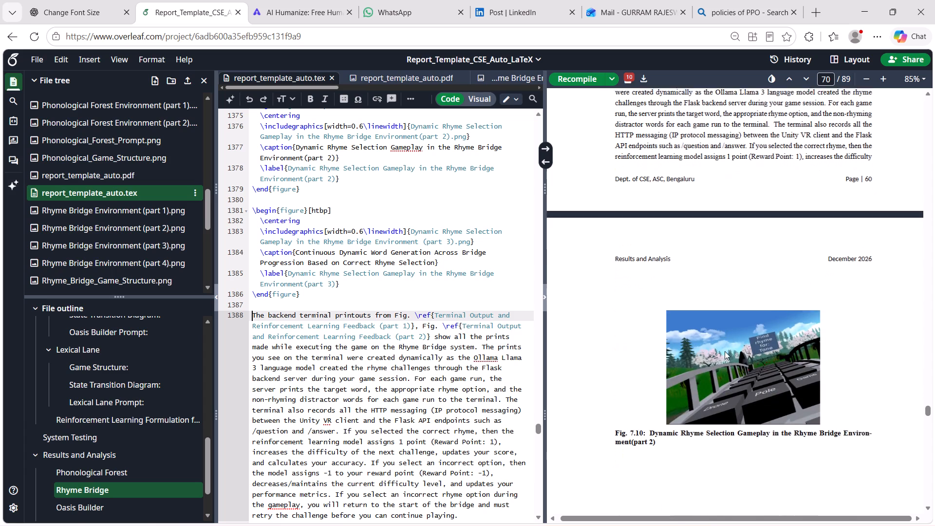
scroll(725, 351, "up", 1)
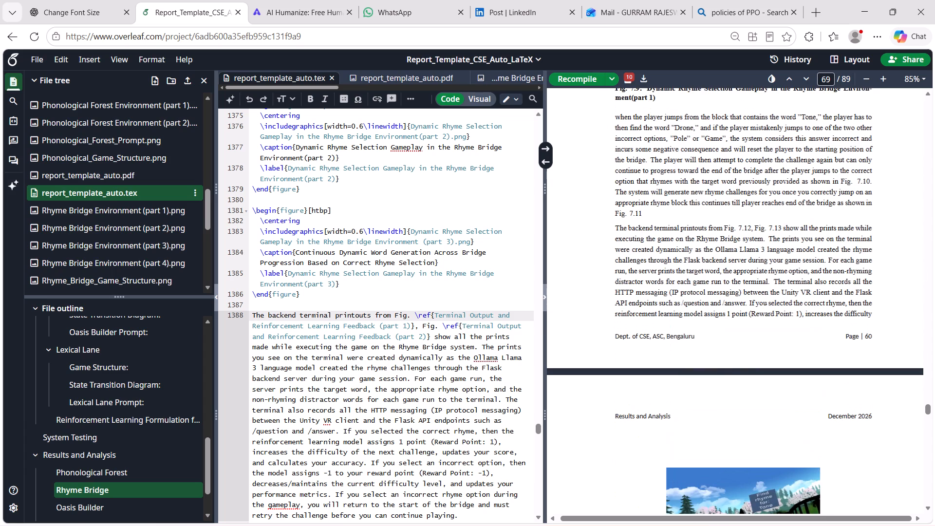
scroll(457, 334, "down", 4)
scroll(661, 383, "down", 2)
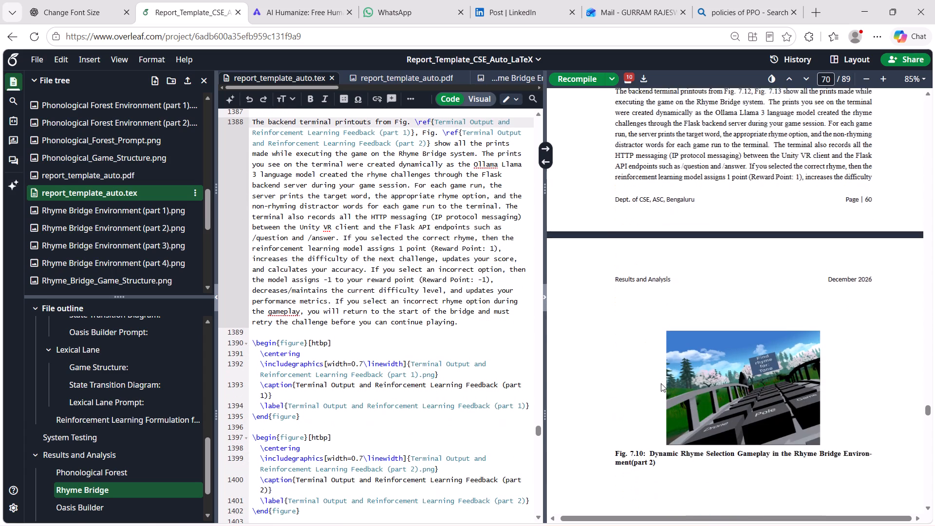
scroll(661, 383, "down", 5)
scroll(661, 383, "up", 3)
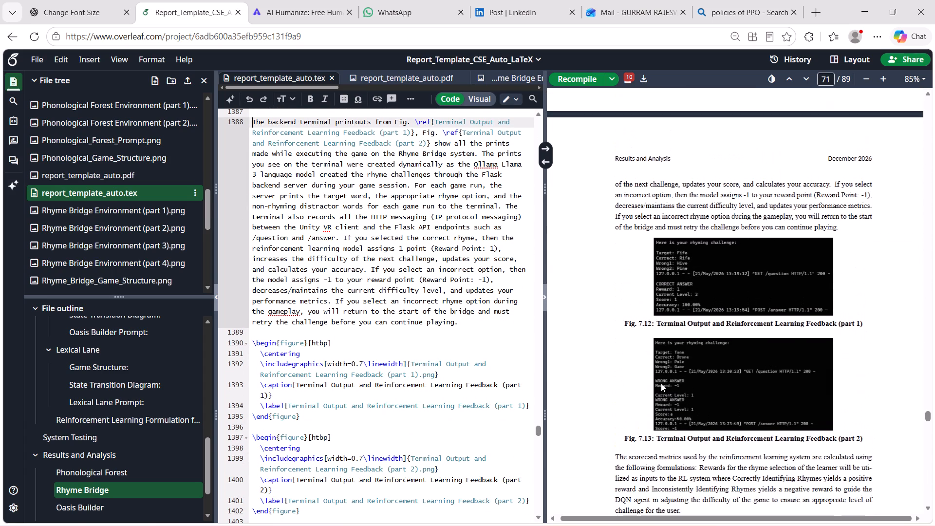
scroll(661, 383, "up", 6)
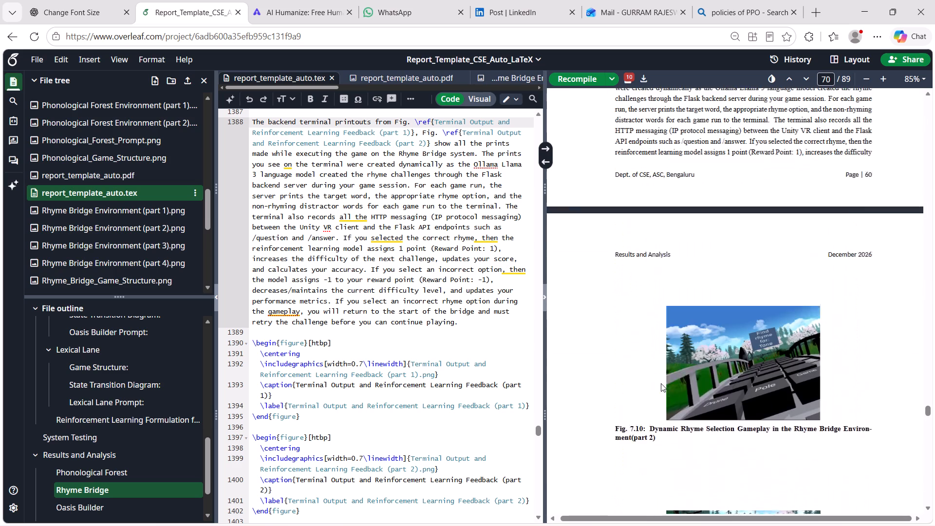
scroll(661, 383, "up", 6)
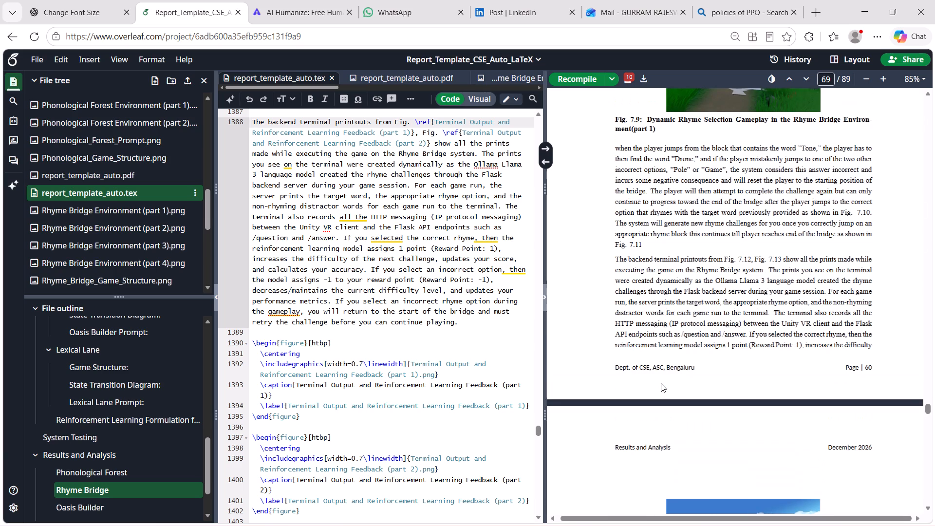
scroll(661, 383, "down", 1)
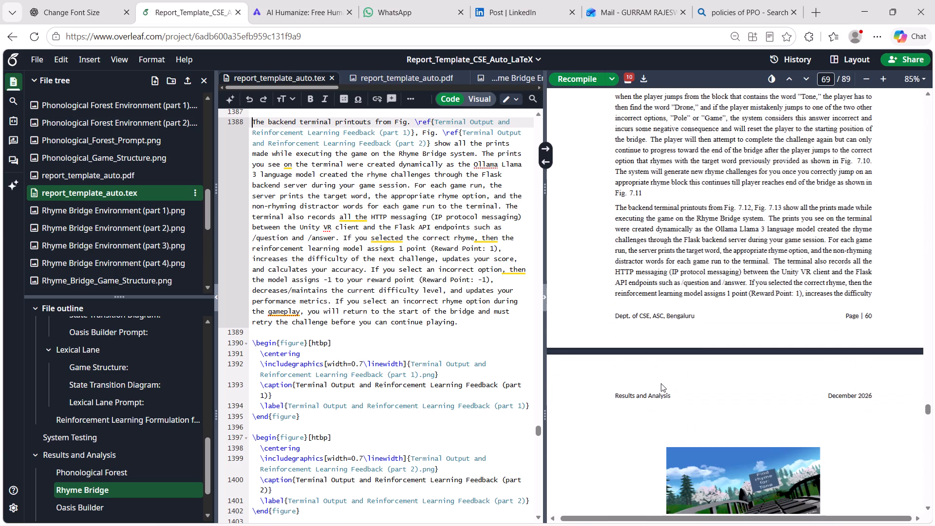
scroll(661, 383, "down", 1)
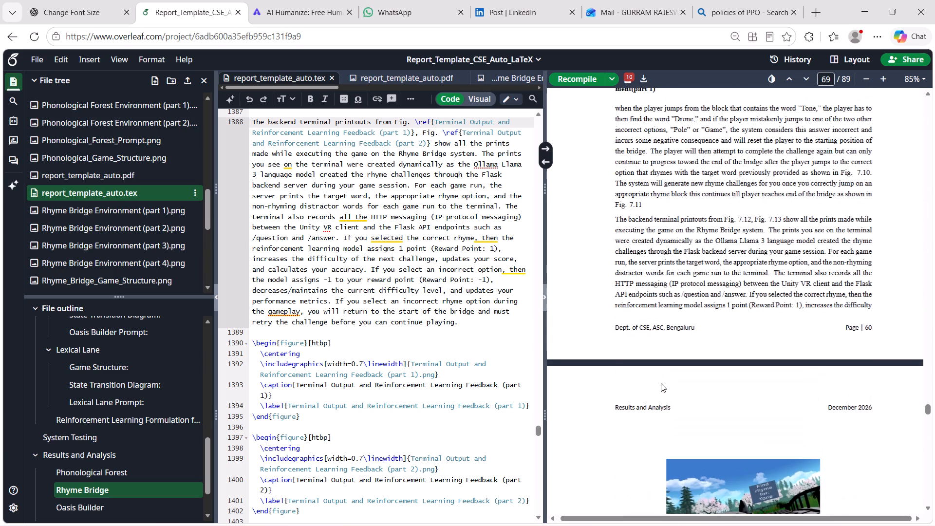
scroll(661, 383, "up", 1)
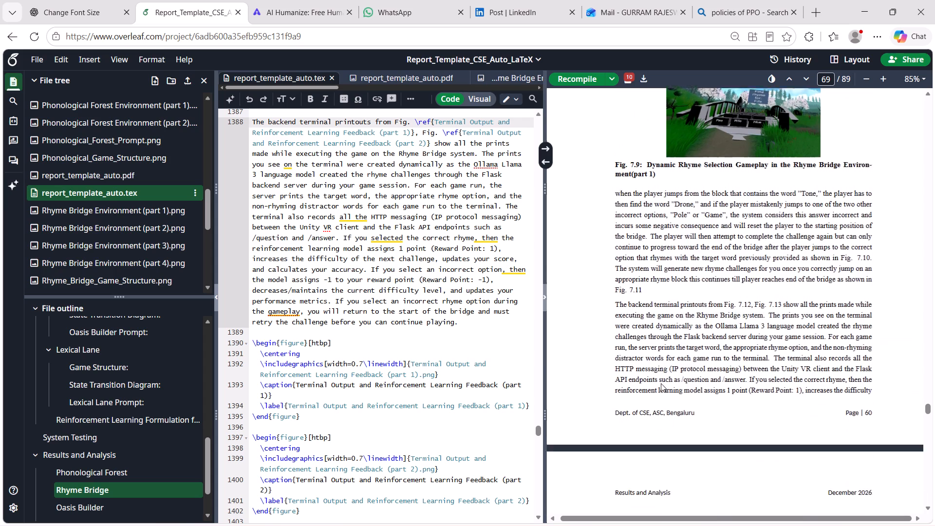
Move the Dynamic Rhyme Selection Gameplay part 2 figure block to directly after "starting position of the bridge." and recompile the report.
scroll(661, 383, "up", 1)
scroll(350, 300, "up", 2)
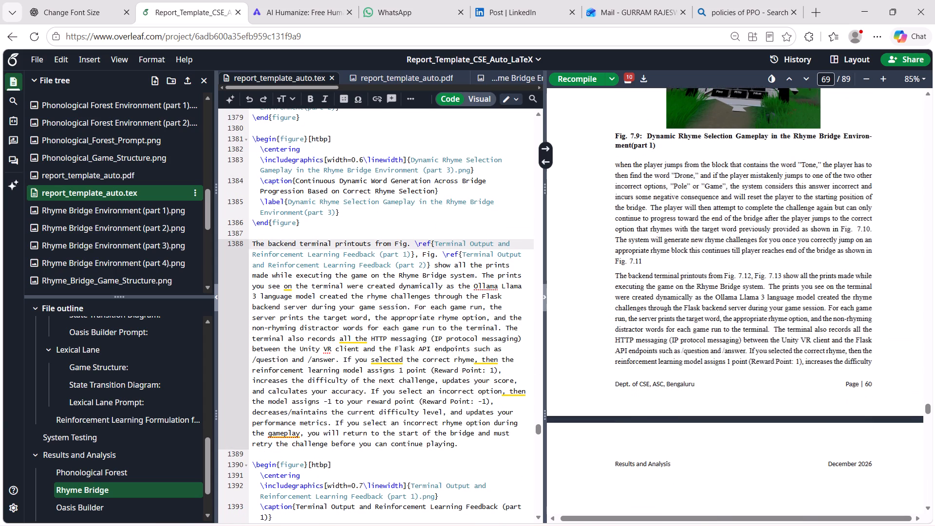
scroll(792, 306, "up", 1)
scroll(390, 234, "up", 2)
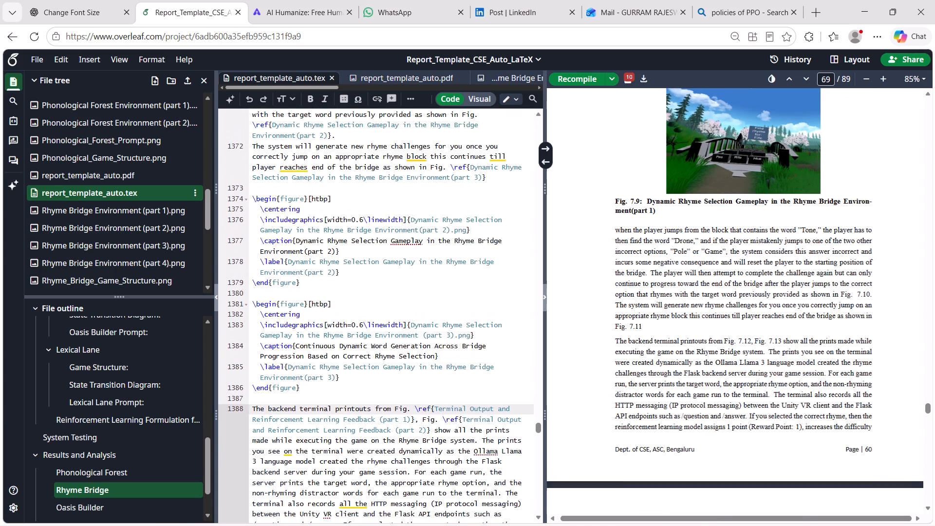
scroll(390, 234, "up", 4)
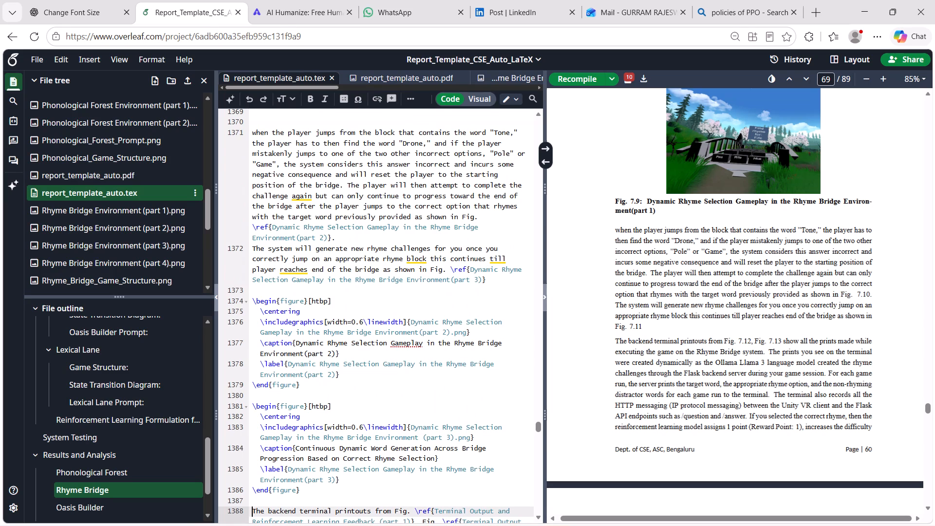
scroll(618, 365, "down", 1)
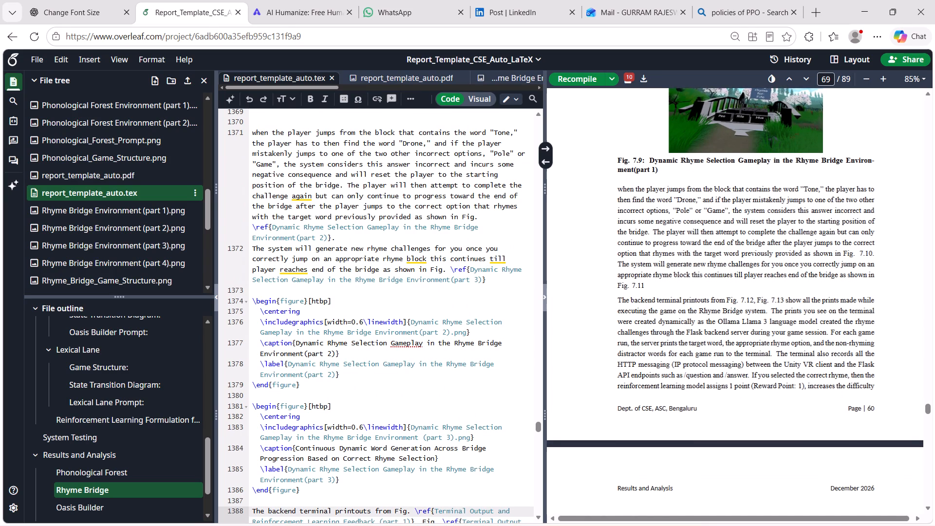
left_click_drag(251, 301, 313, 392)
key("ctrl+x")
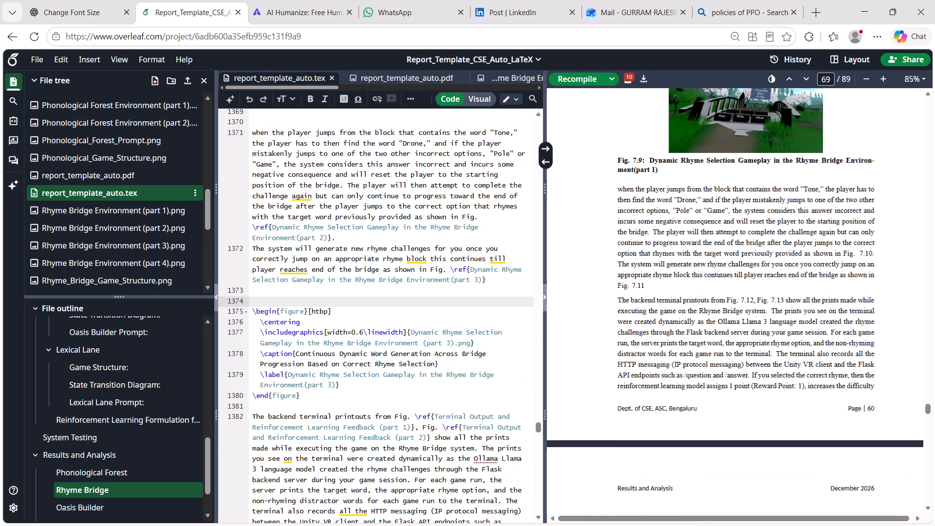
scroll(404, 211, "up", 1)
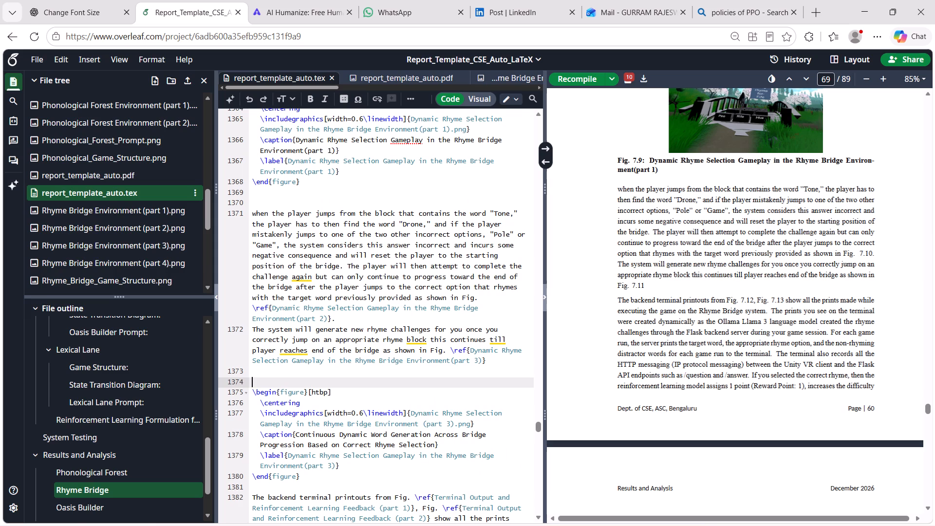
left_click(347, 266)
key("Return")
key("Return")
key("Up")
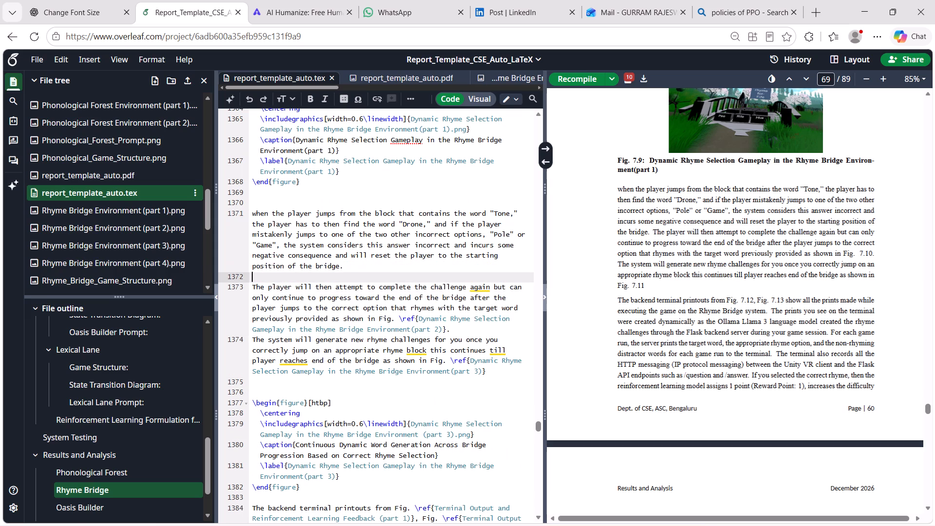
key("ctrl+v")
key("ctrl+s")
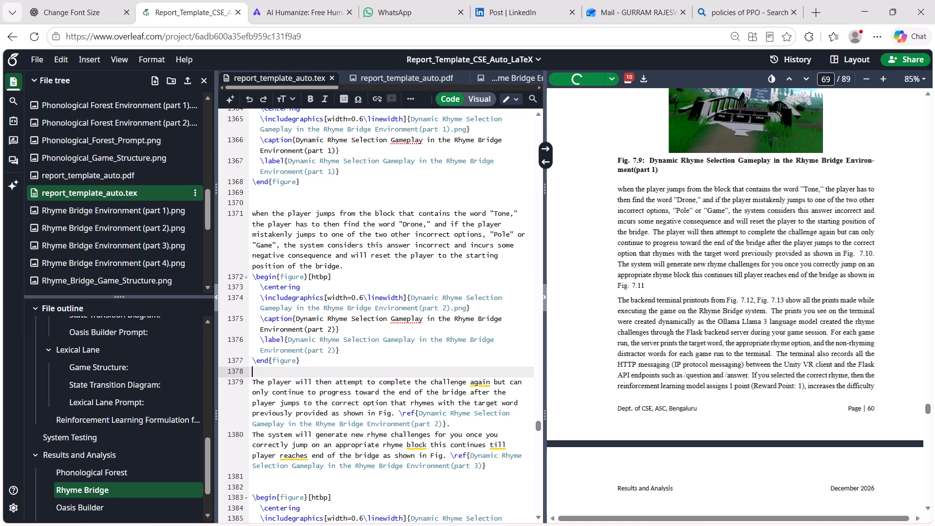
Check the placement of the Rhyme Bridge gameplay and terminal output figures in the recompiled PDF.
scroll(651, 248, "right", 1)
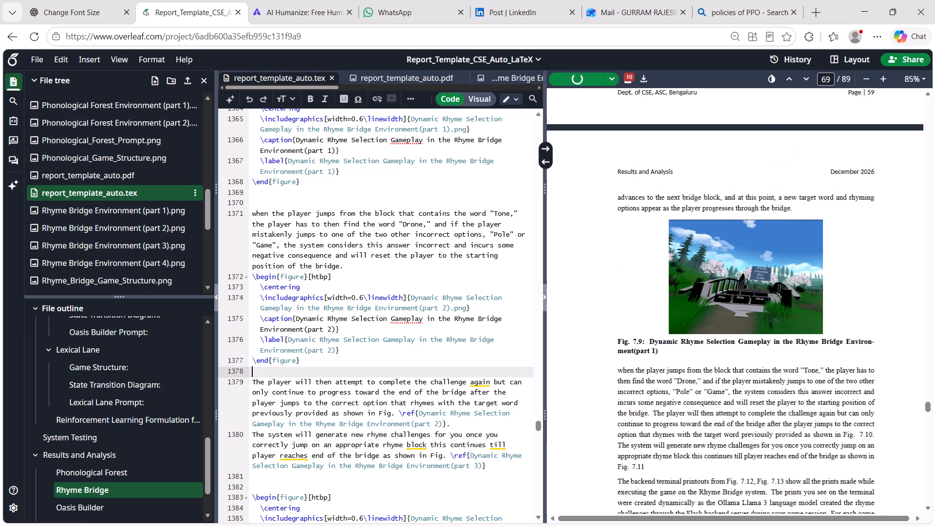
scroll(651, 248, "right", 1)
scroll(651, 248, "up", 1)
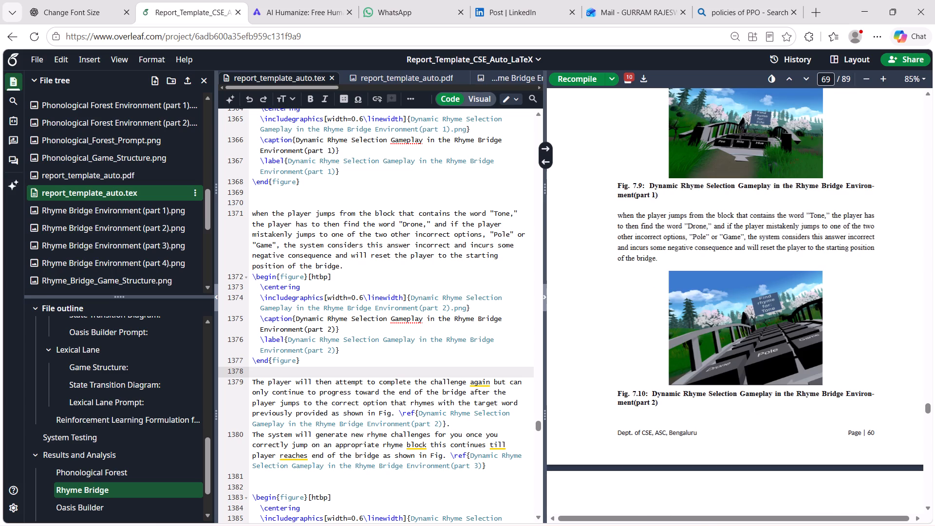
scroll(651, 248, "down", 3)
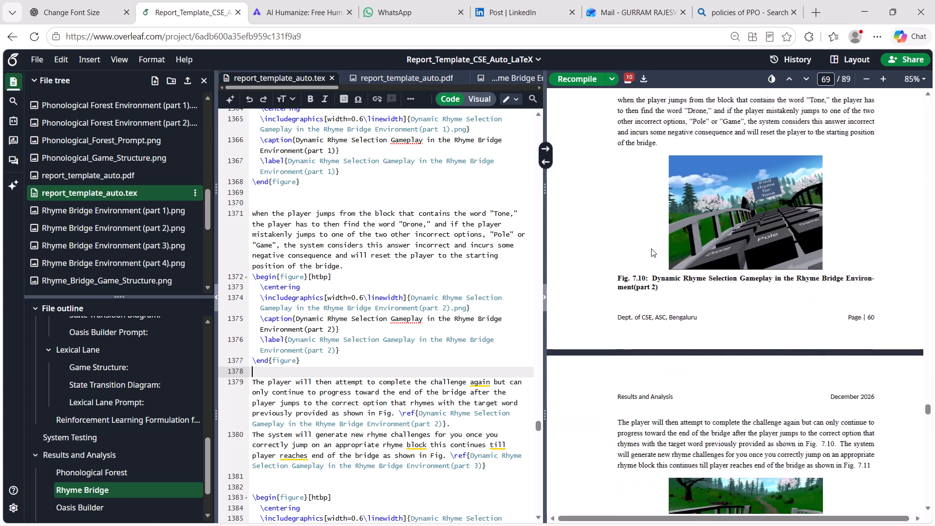
scroll(651, 248, "down", 3)
scroll(651, 248, "up", 8)
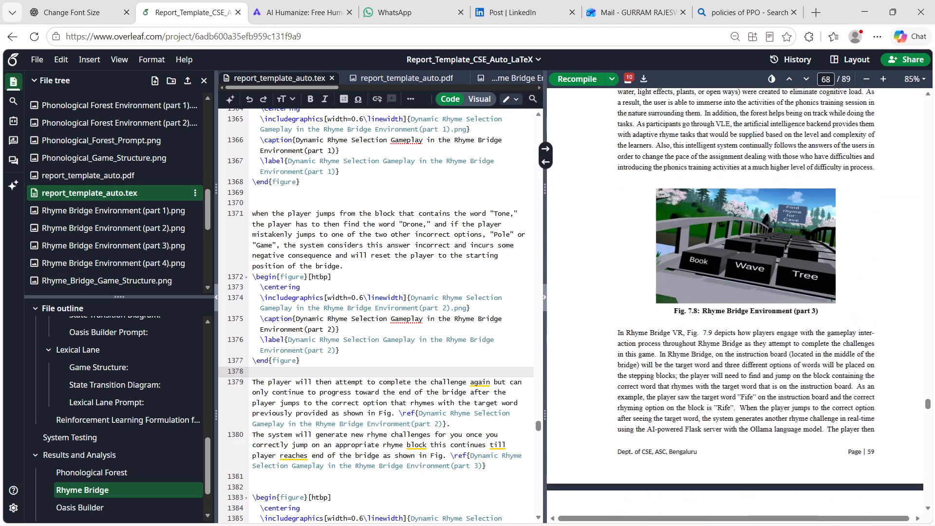
scroll(651, 248, "up", 1)
scroll(651, 248, "right", 1)
scroll(651, 248, "down", 4)
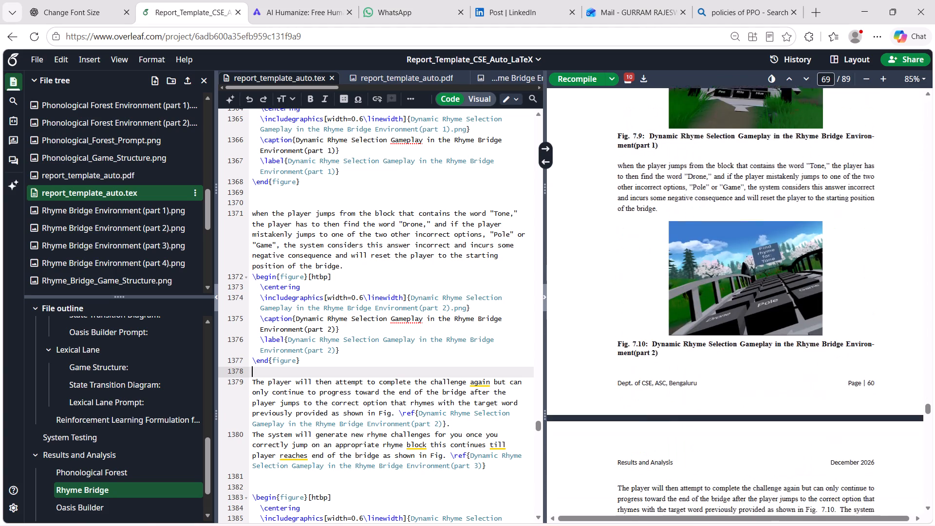
scroll(651, 248, "down", 5)
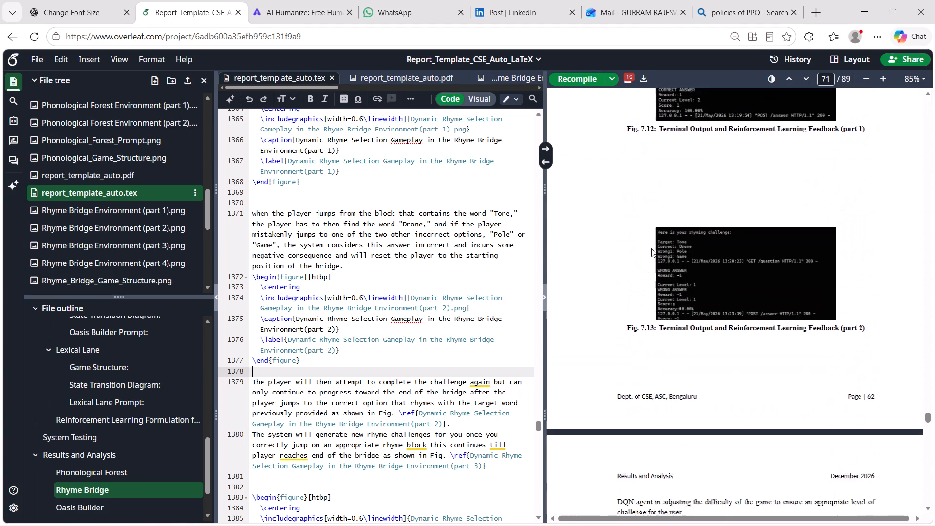
scroll(651, 248, "down", 2)
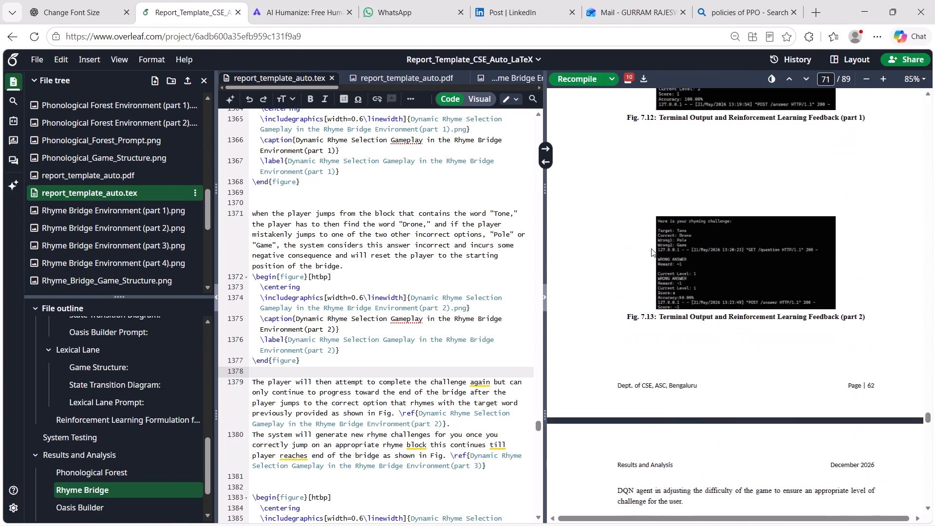
scroll(651, 248, "down", 1)
scroll(651, 248, "up", 5)
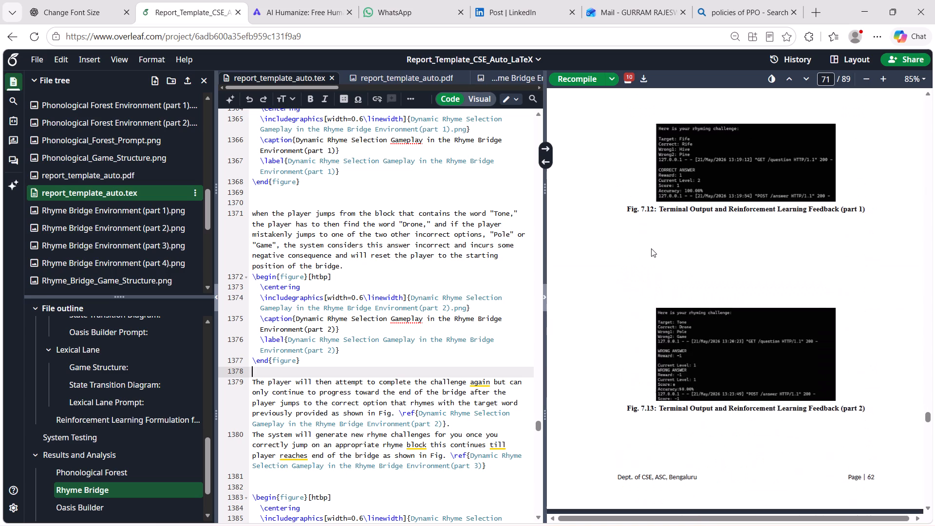
scroll(651, 248, "up", 1)
Split the "backend terminal printouts" paragraph after "during your game session.", inserting blank lines before "For each game run".
scroll(406, 371, "down", 4)
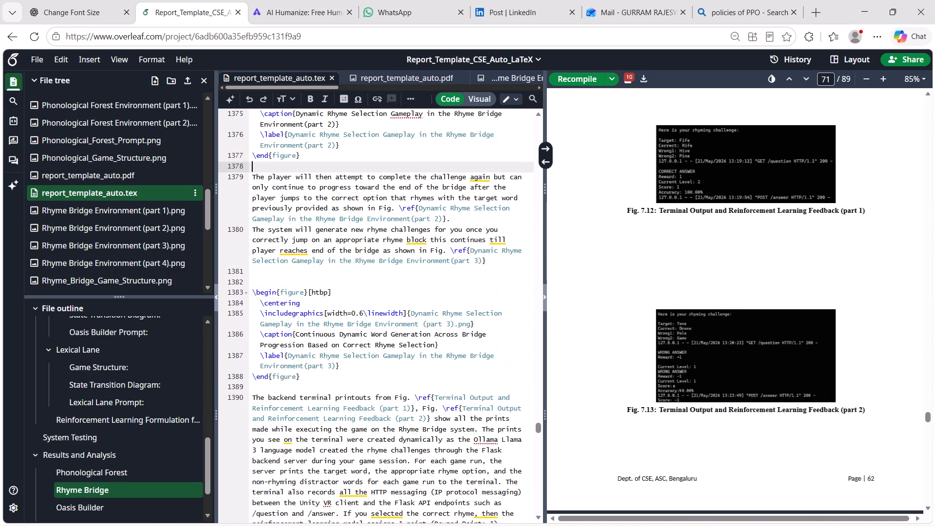
scroll(406, 371, "down", 2)
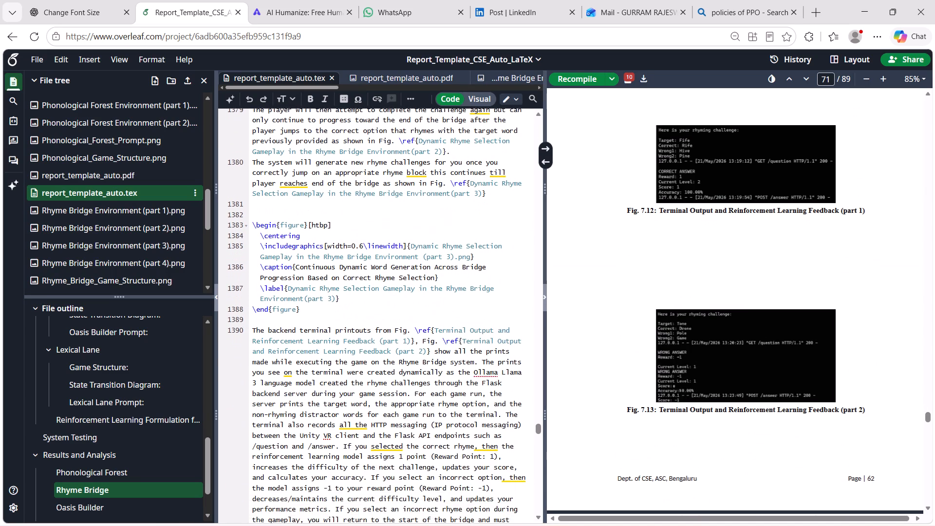
scroll(406, 371, "down", 3)
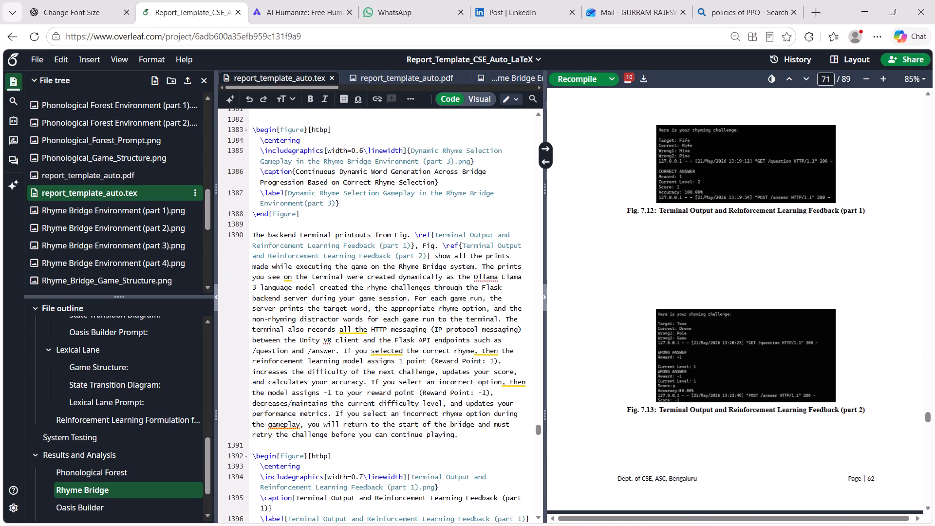
scroll(406, 371, "down", 2)
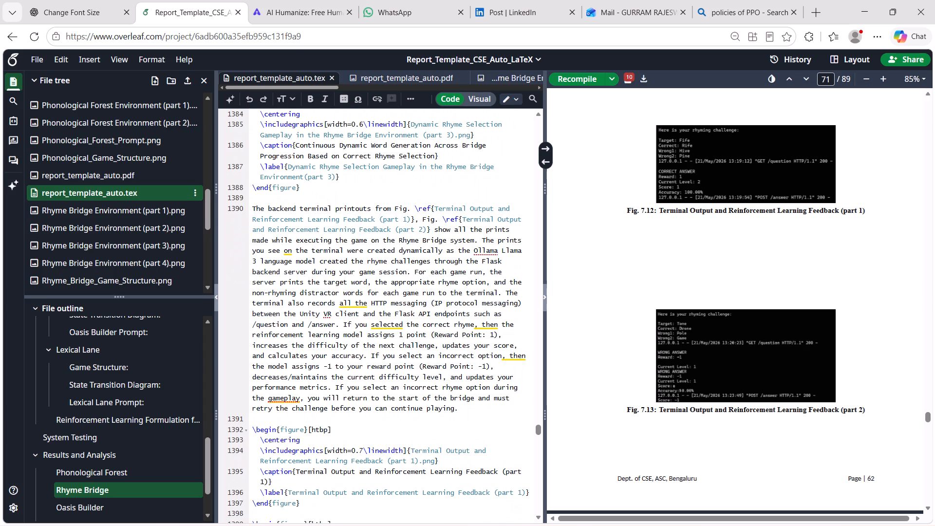
scroll(406, 371, "up", 2)
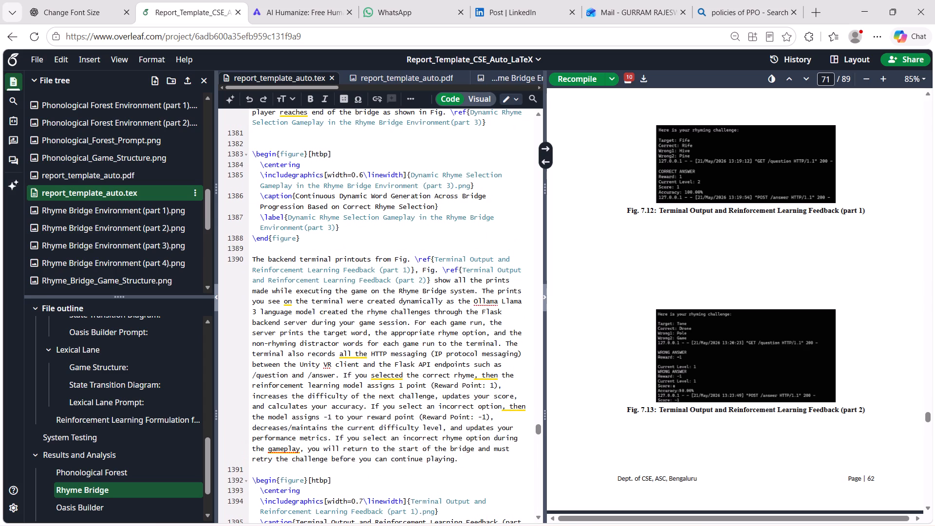
scroll(441, 333, "down", 4)
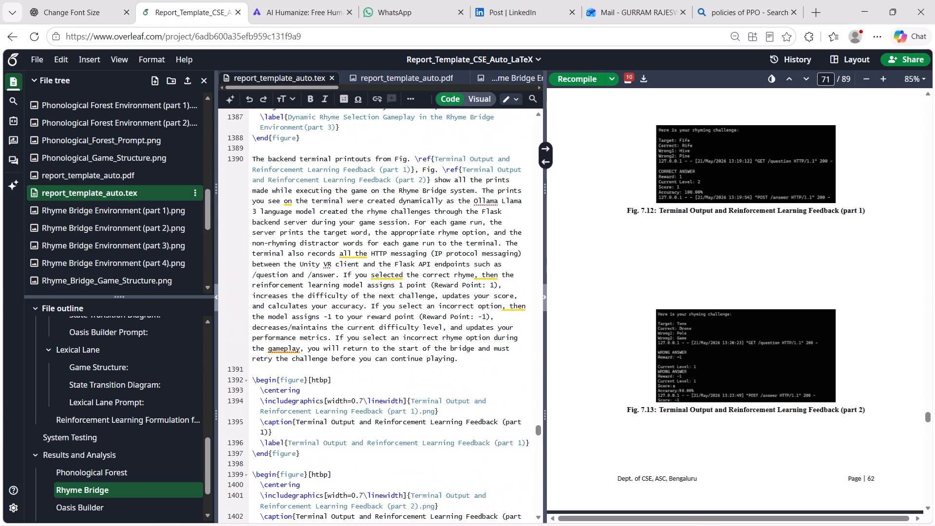
left_click(414, 224)
key("Return")
key("Return")
key("Return")
Move the Terminal Output and Reinforcement Learning Feedback (part 1) figure block to directly after "during your game session." and recompile the report.
scroll(430, 310, "down", 1)
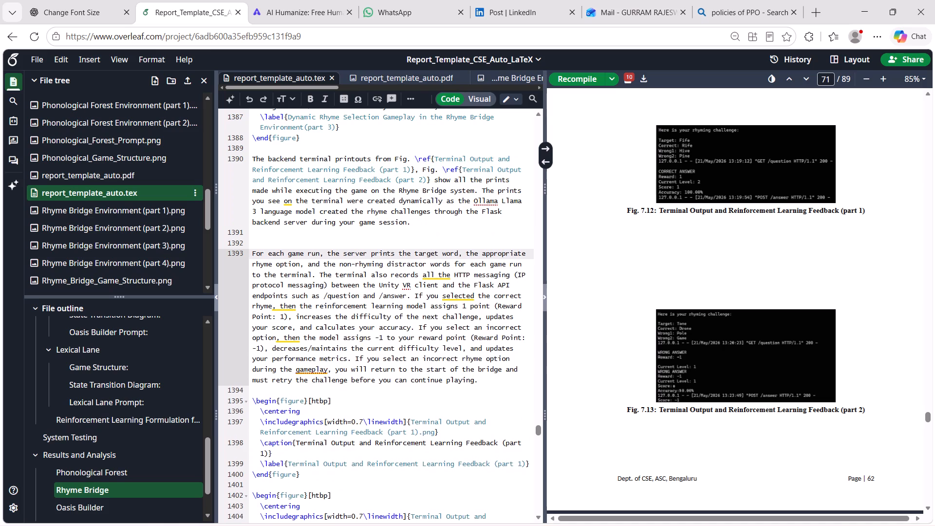
scroll(430, 310, "down", 1)
left_click_drag(308, 406, 253, 328)
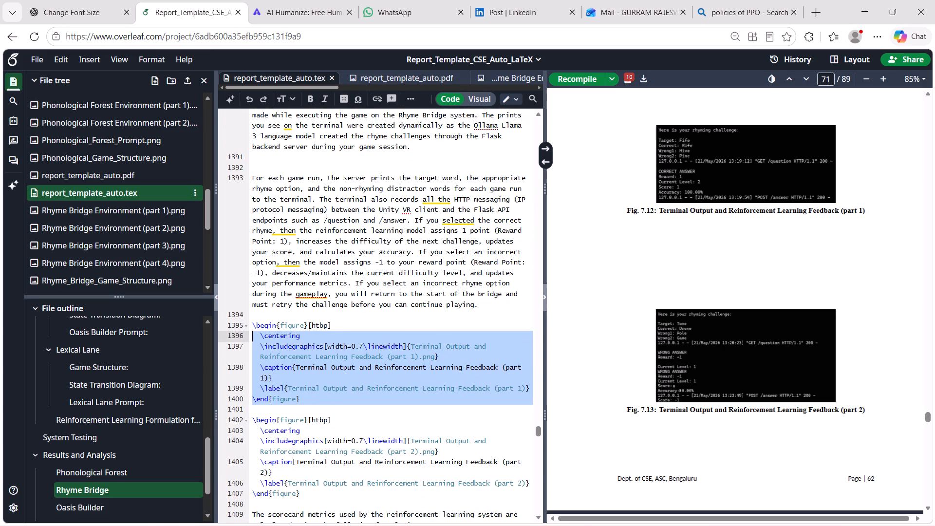
left_click_drag(253, 328, 252, 327)
key("ctrl+x")
left_click(280, 156)
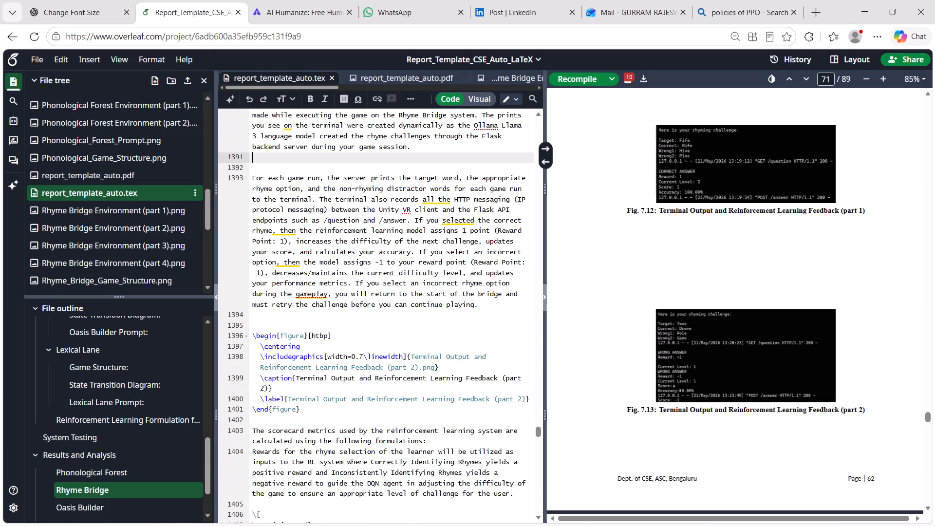
key("ctrl+v")
key("ctrl+s")
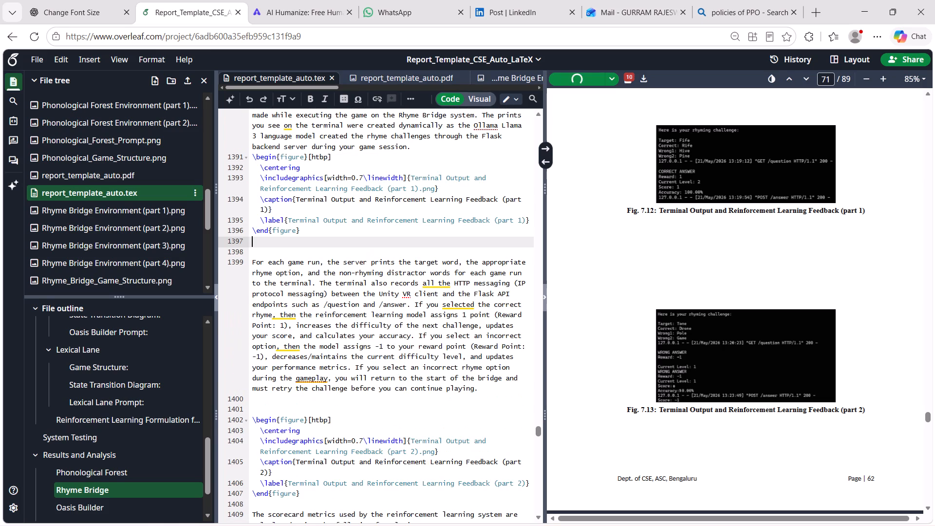
Check the placement of the Rhyme Bridge gameplay and terminal output figures and the following metric text in the recompiled PDF.
scroll(402, 305, "up", 2)
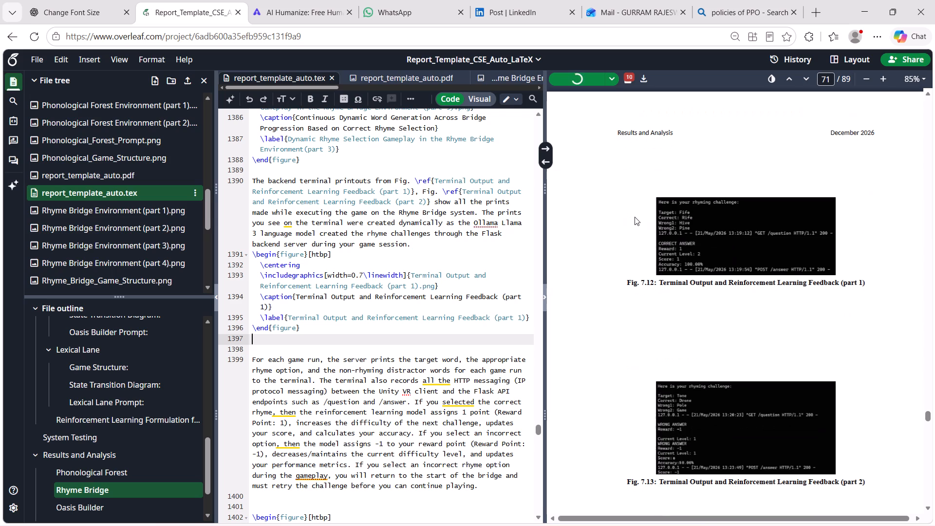
scroll(635, 217, "down", 2)
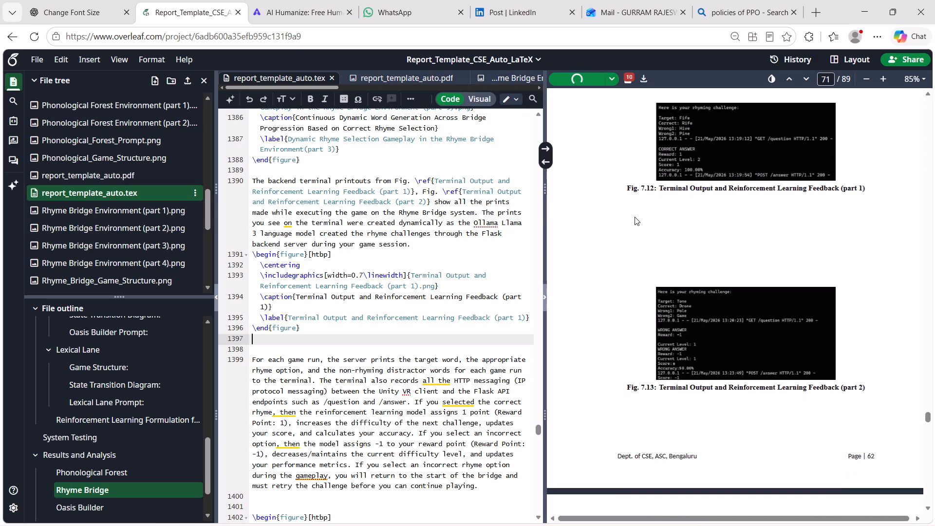
scroll(635, 217, "up", 4)
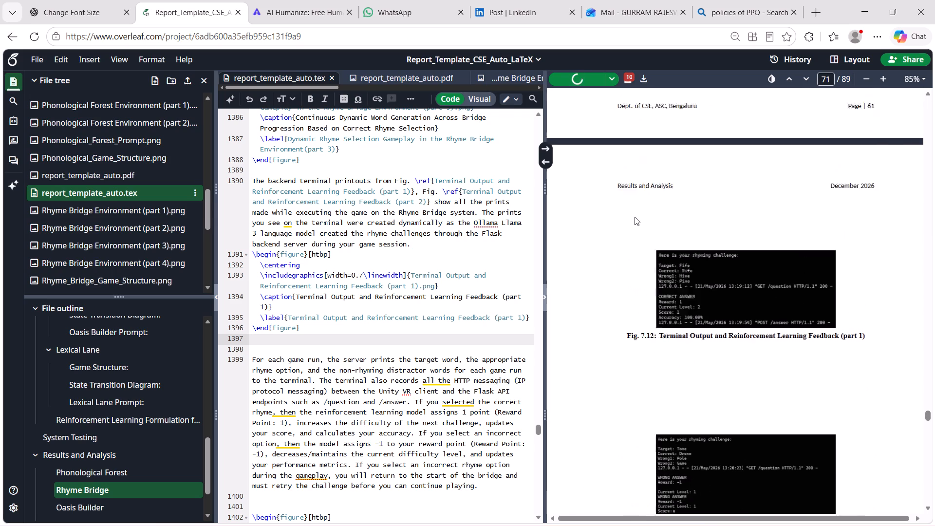
scroll(635, 217, "up", 2)
scroll(635, 217, "down", 2)
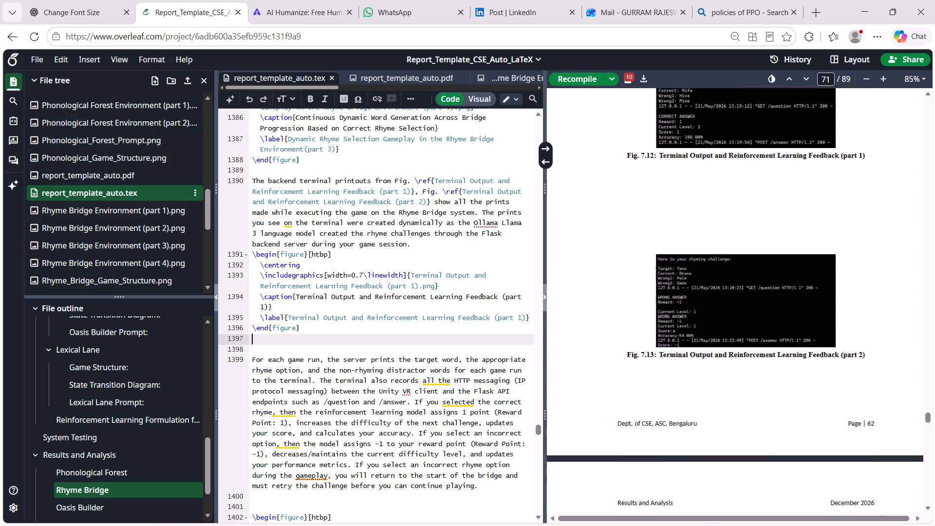
scroll(635, 217, "up", 3)
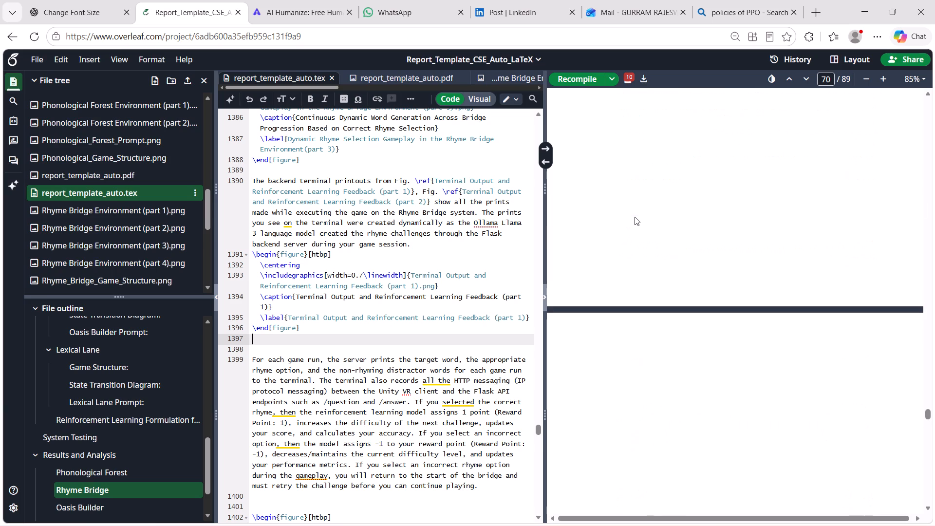
scroll(635, 217, "up", 3)
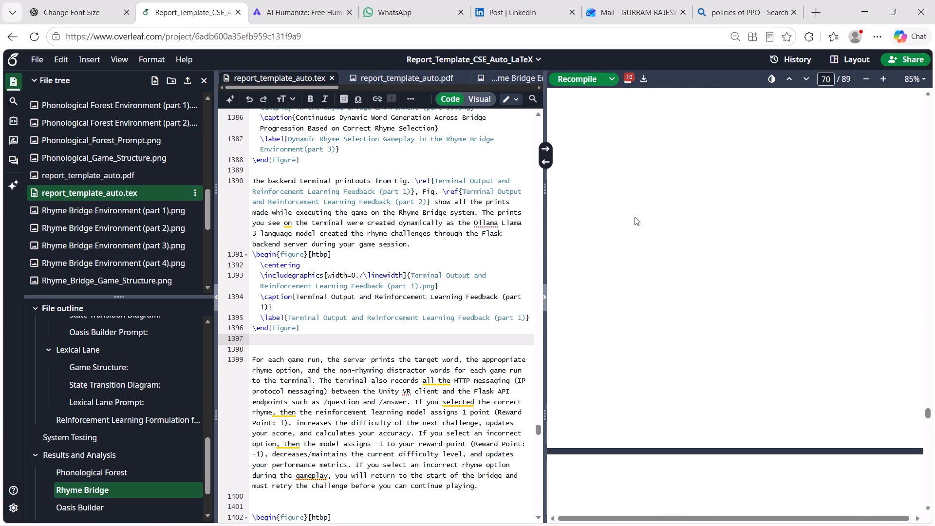
scroll(635, 217, "up", 4)
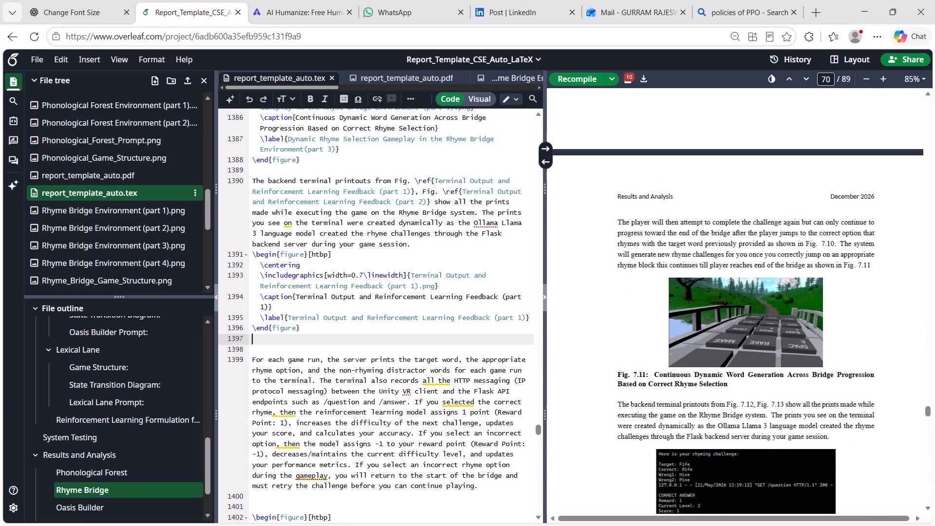
scroll(635, 217, "up", 9)
scroll(635, 217, "down", 1)
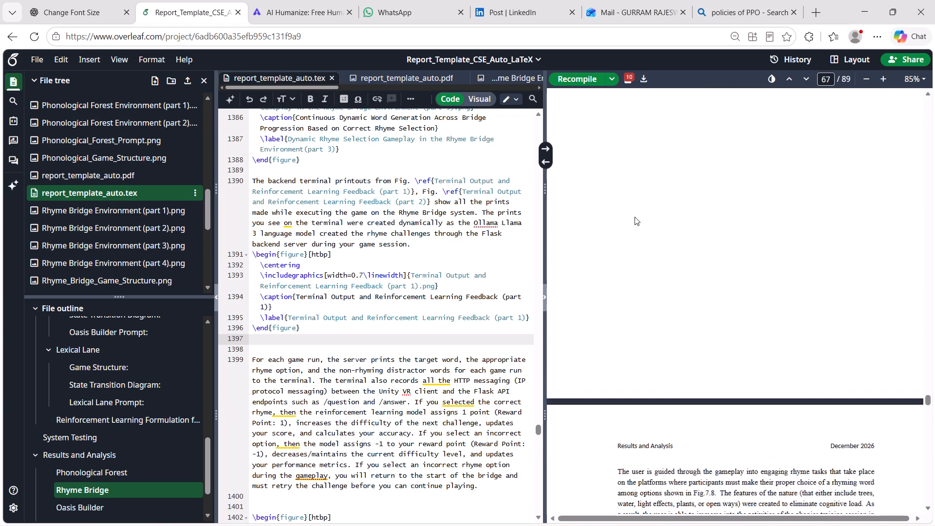
scroll(635, 217, "down", 5)
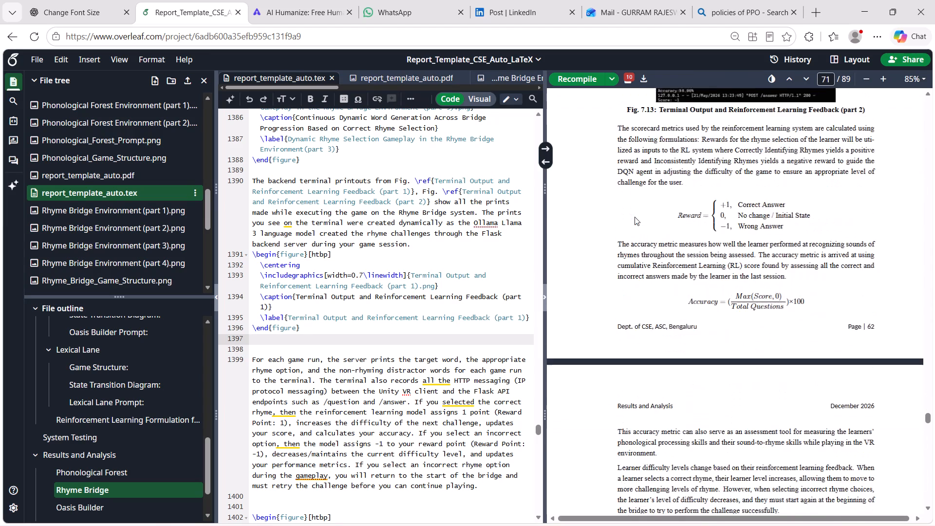
scroll(635, 217, "down", 3)
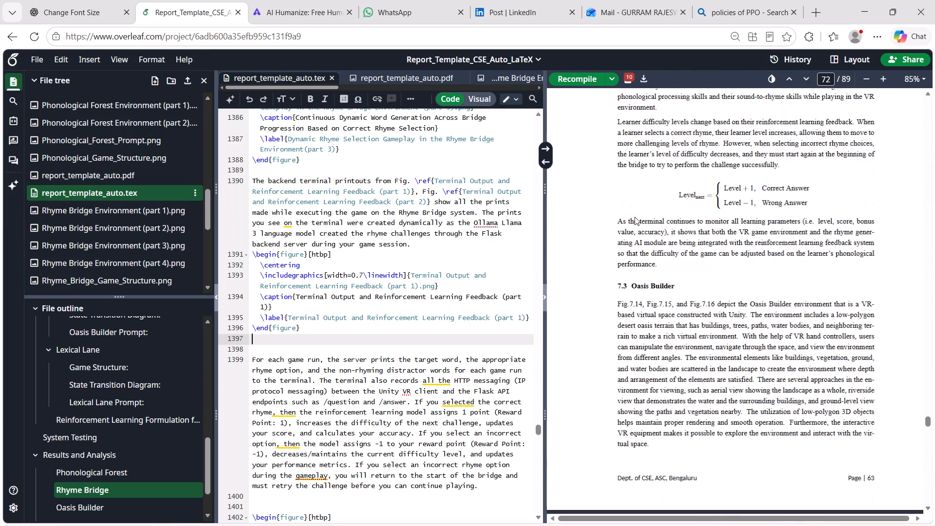
Look through the Oasis Builder results pages in the PDF, checking how Figs. 7.14 to 7.20 sit relative to their text.
scroll(635, 217, "down", 4)
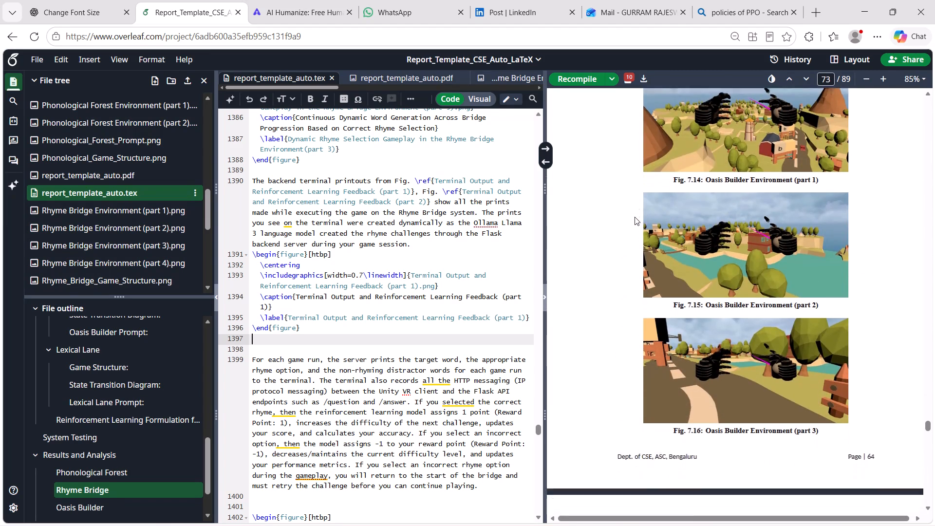
scroll(635, 217, "down", 5)
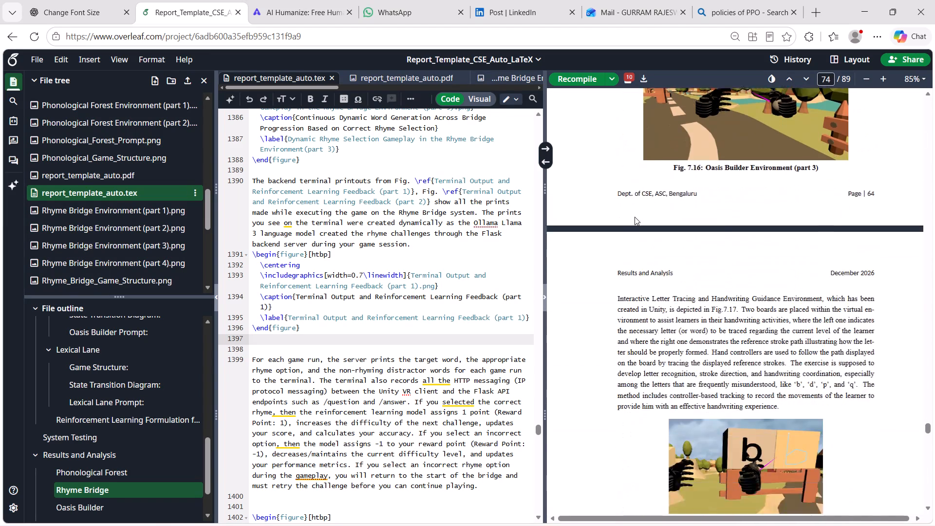
scroll(635, 217, "down", 5)
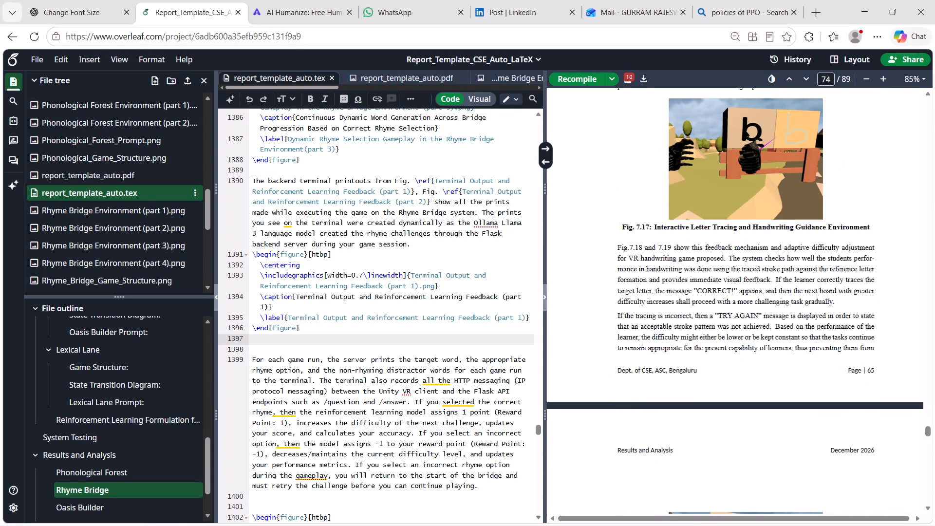
scroll(654, 274, "up", 5)
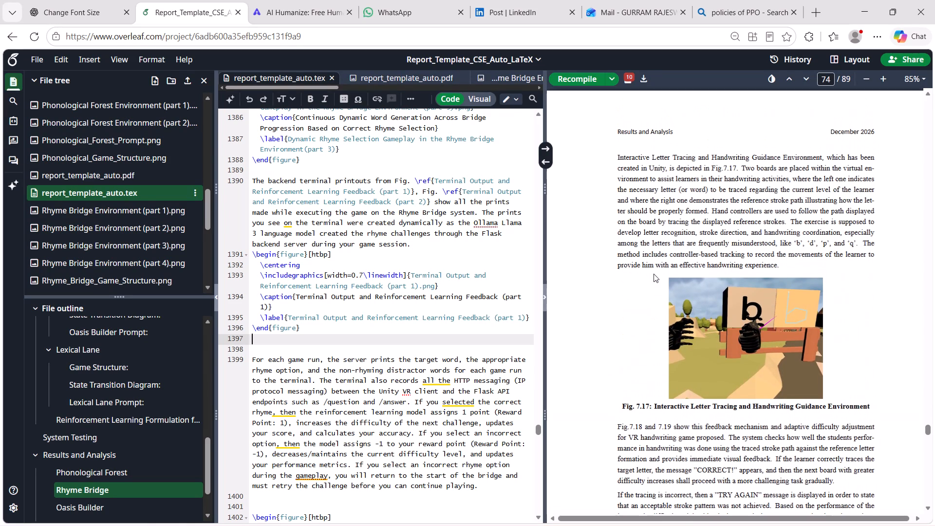
scroll(654, 274, "up", 1)
scroll(654, 274, "down", 3)
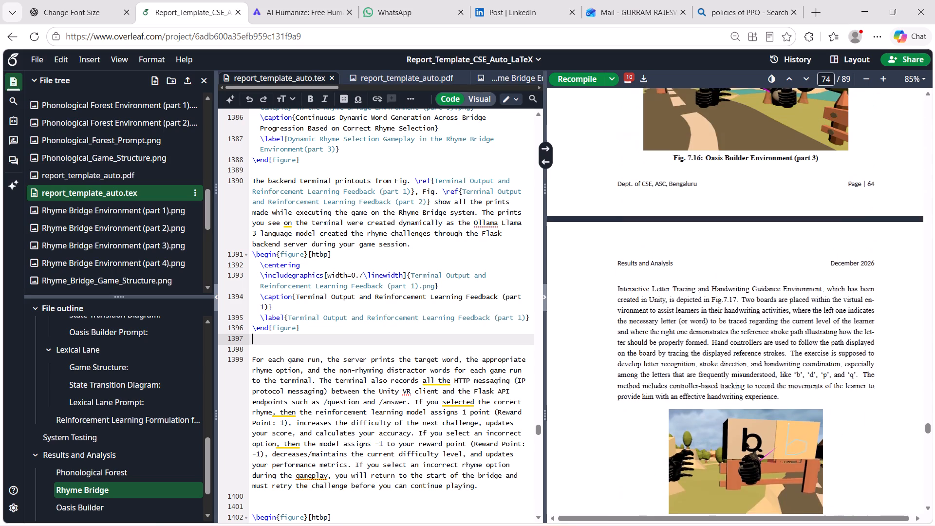
scroll(654, 274, "down", 6)
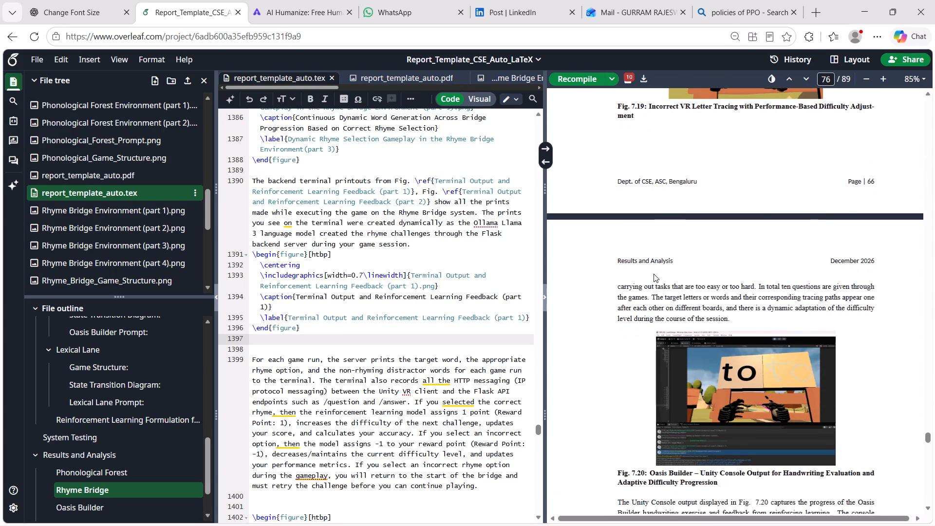
scroll(654, 274, "down", 1)
scroll(654, 274, "up", 1)
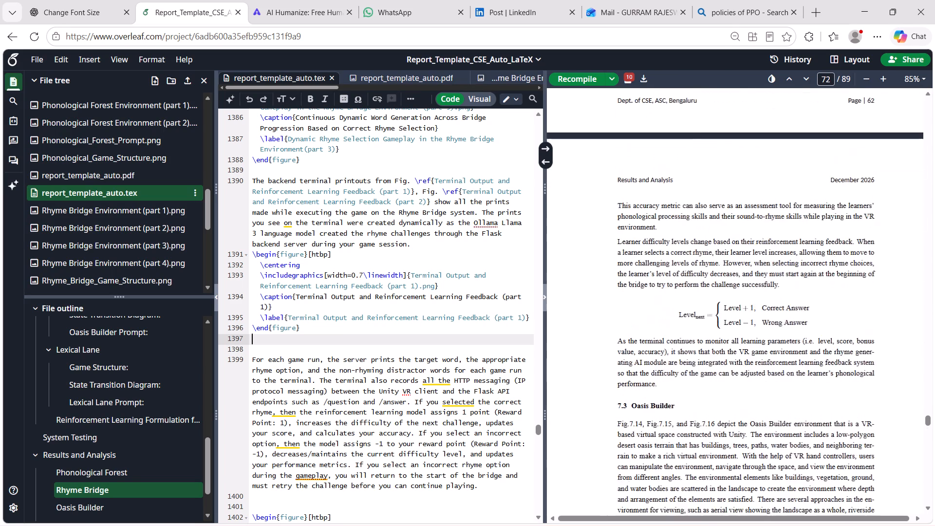
Locate the Oasis Builder section in the LaTeX source and compare its environment and letter-tracing figure blocks with Figs. 7.16 to 7.19 in the PDF.
double_click(622, 207)
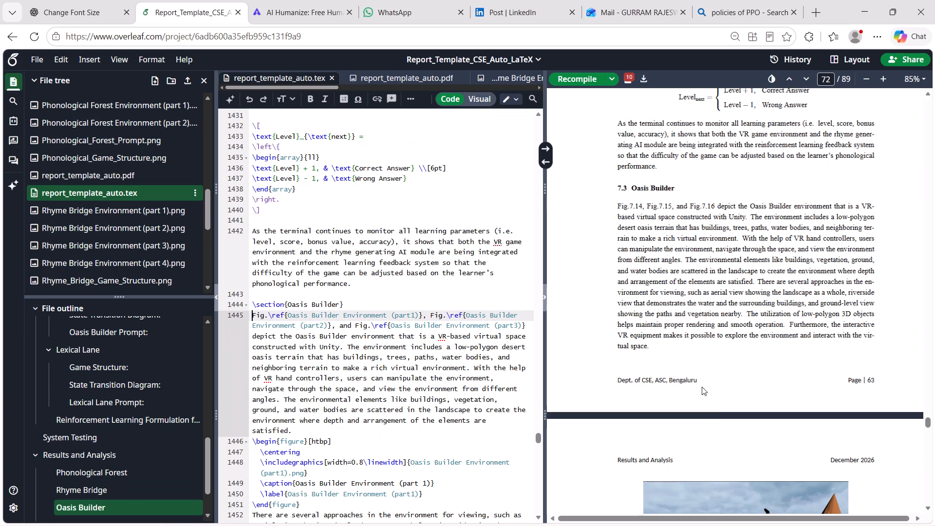
scroll(702, 387, "down", 7)
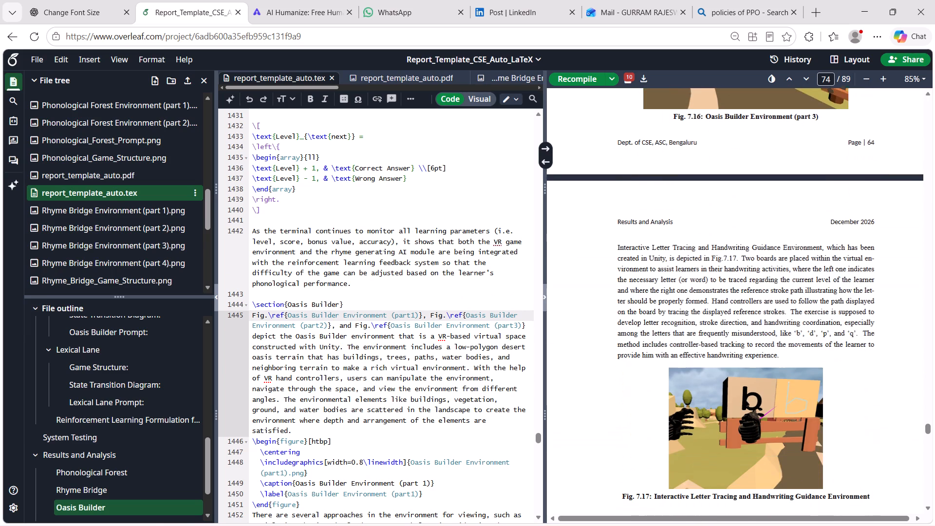
scroll(702, 387, "down", 2)
scroll(410, 402, "down", 5)
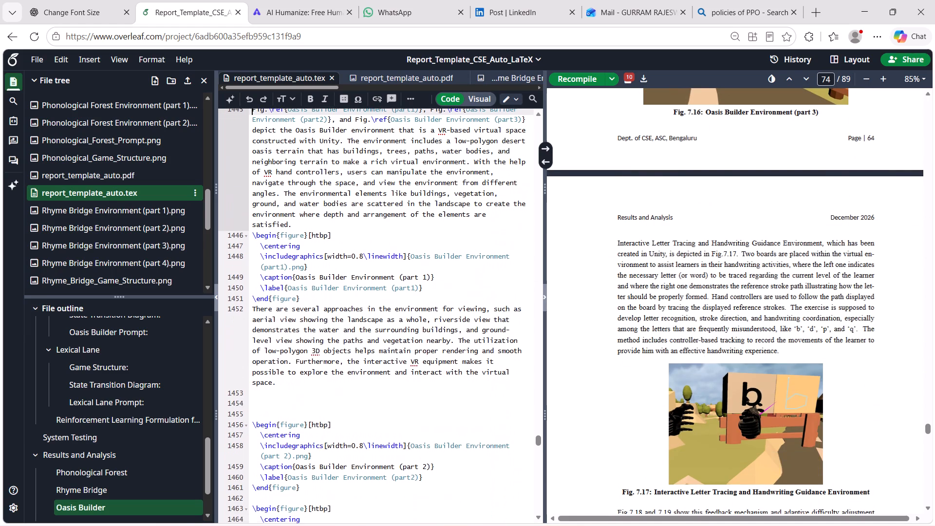
scroll(410, 402, "down", 4)
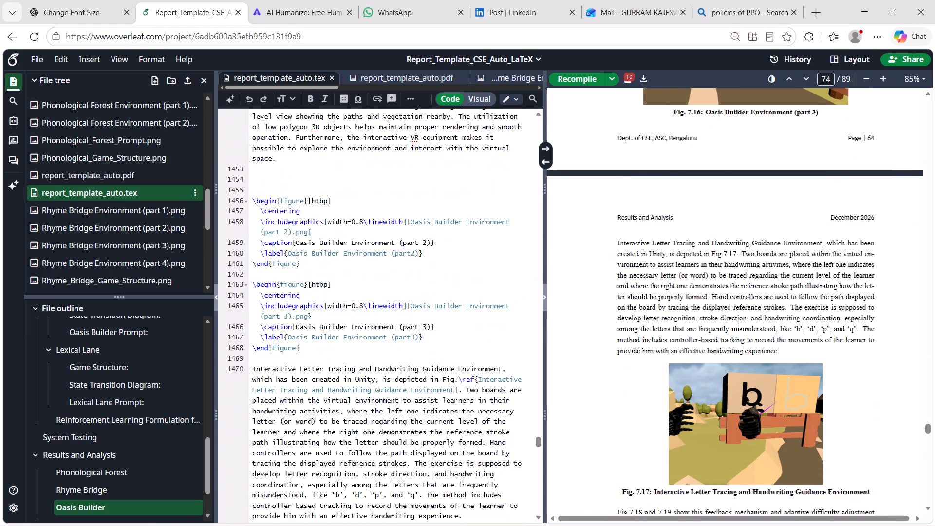
scroll(410, 402, "down", 5)
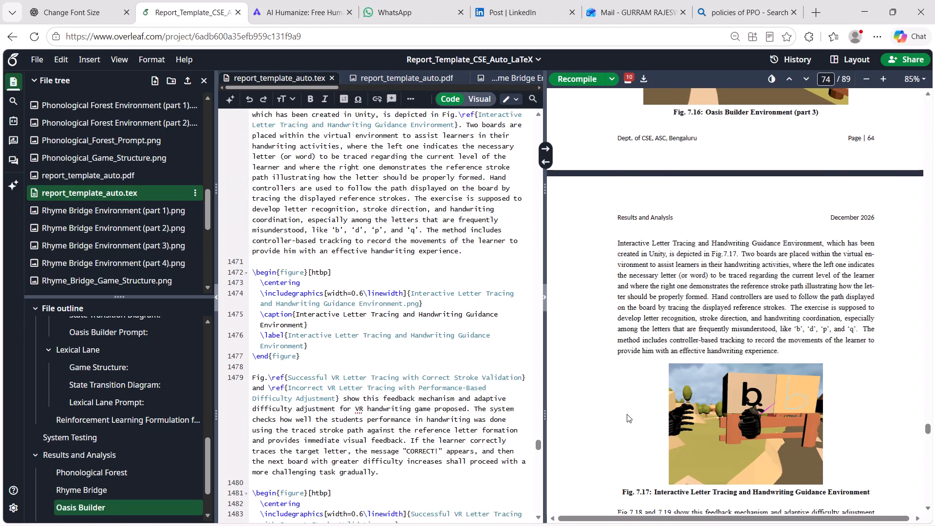
scroll(627, 414, "down", 4)
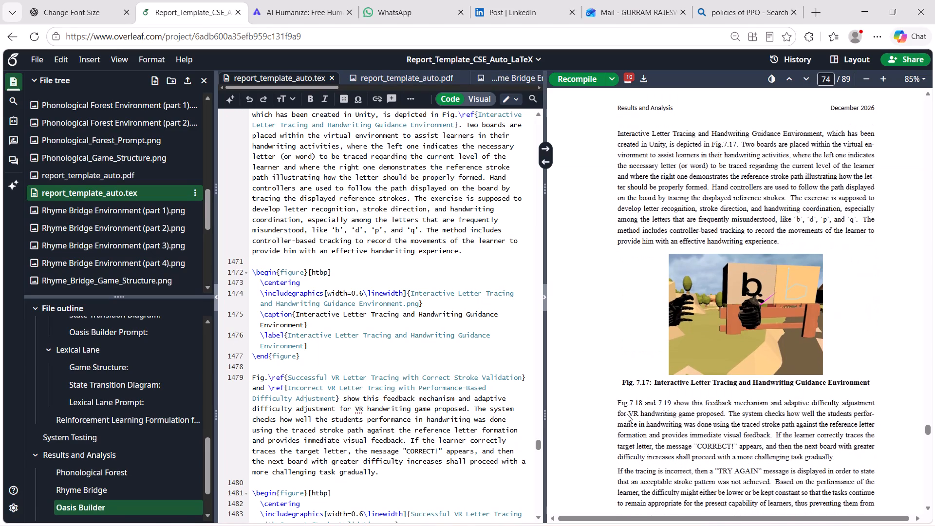
scroll(627, 414, "down", 3)
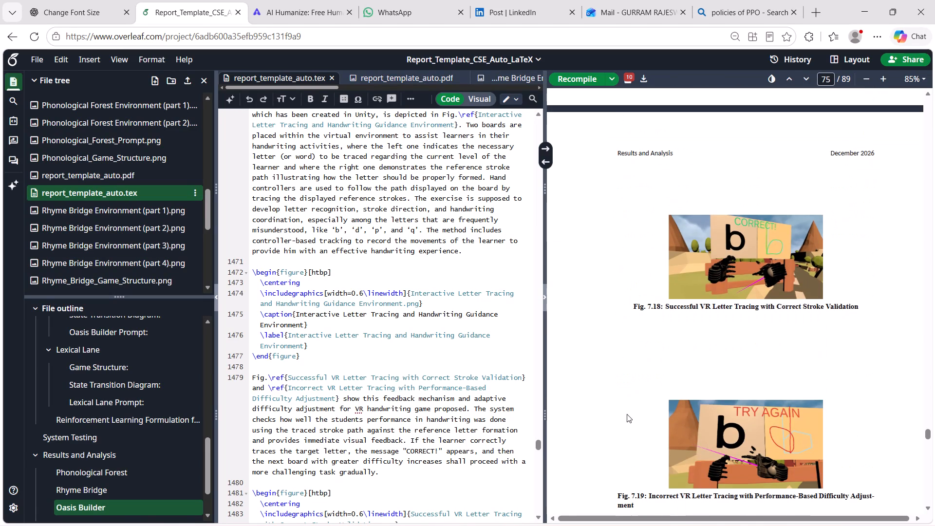
scroll(403, 409, "down", 4)
scroll(403, 409, "up", 1)
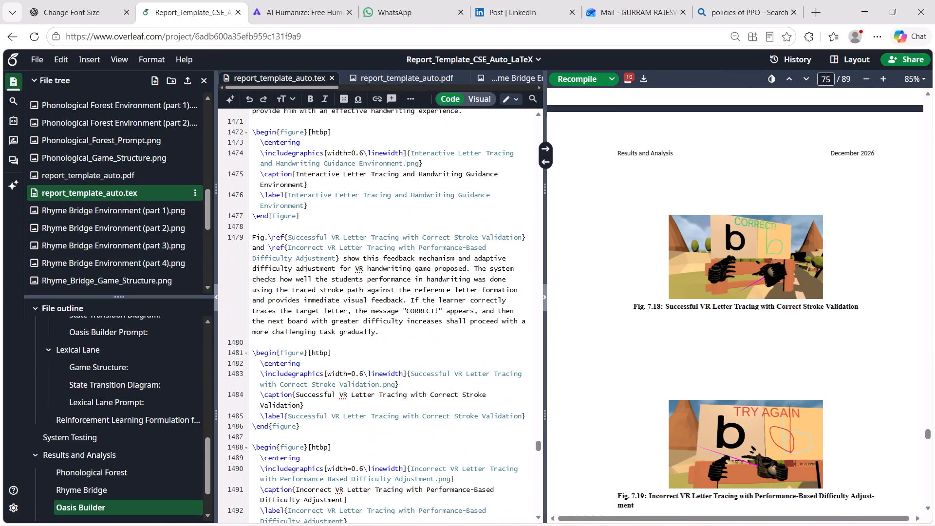
Compare the letter-tracing feedback paragraphs with the placement of Figs. 7.18 and 7.19 in the PDF and the source.
scroll(646, 374, "up", 4)
scroll(646, 374, "down", 2)
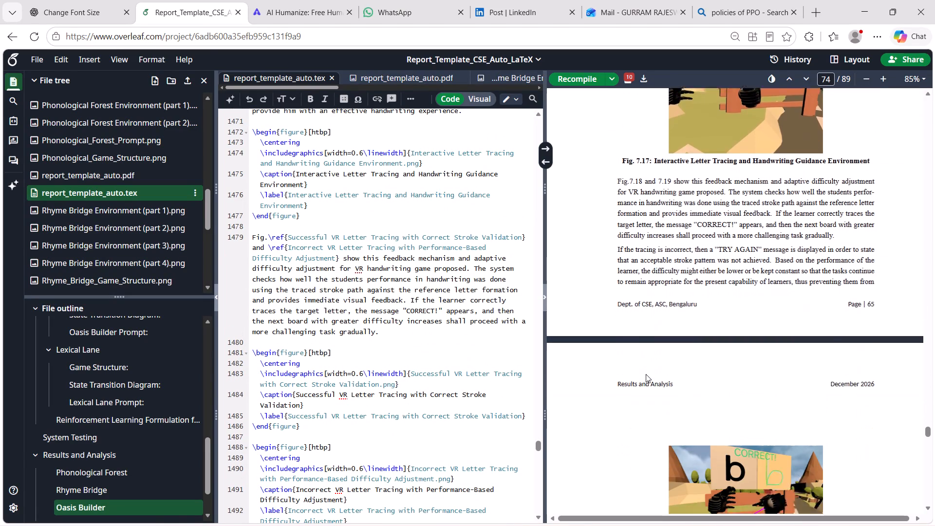
scroll(646, 374, "down", 1)
scroll(646, 374, "up", 1)
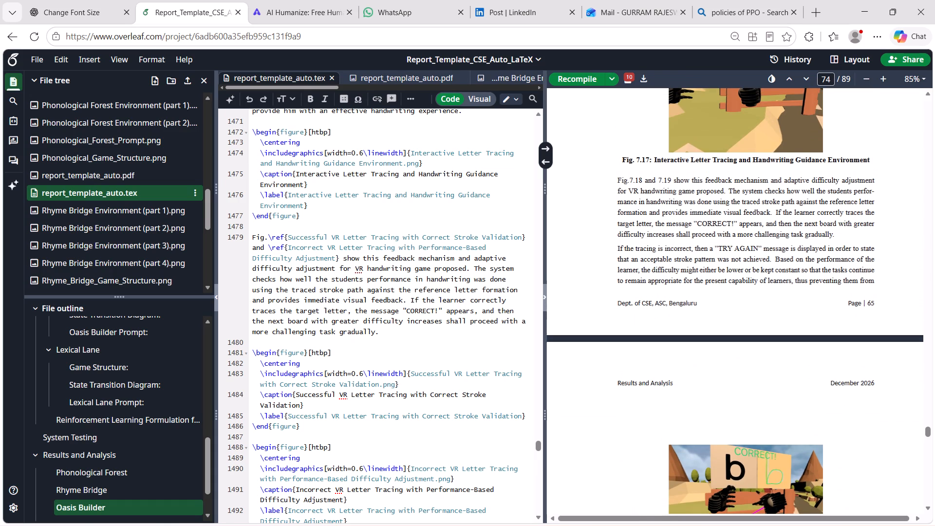
scroll(395, 351, "down", 1)
scroll(670, 380, "down", 2)
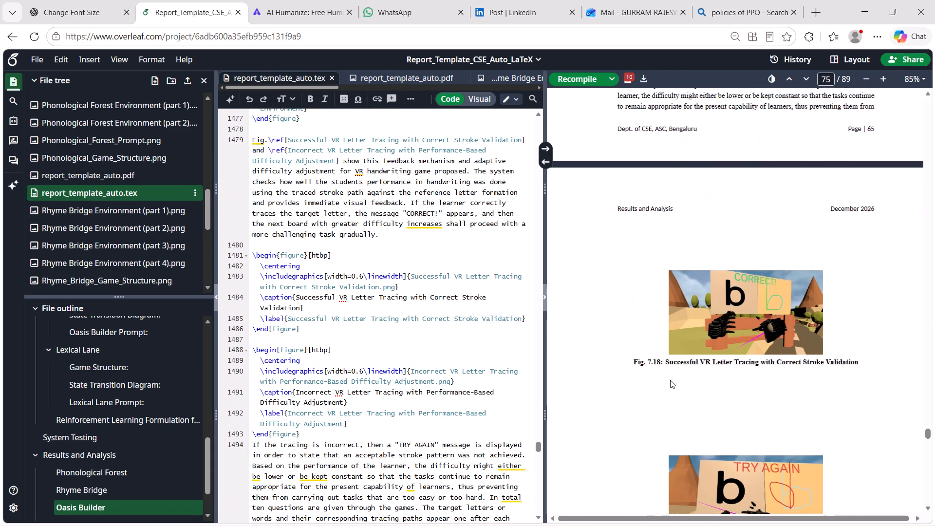
scroll(670, 380, "down", 2)
scroll(670, 380, "up", 1)
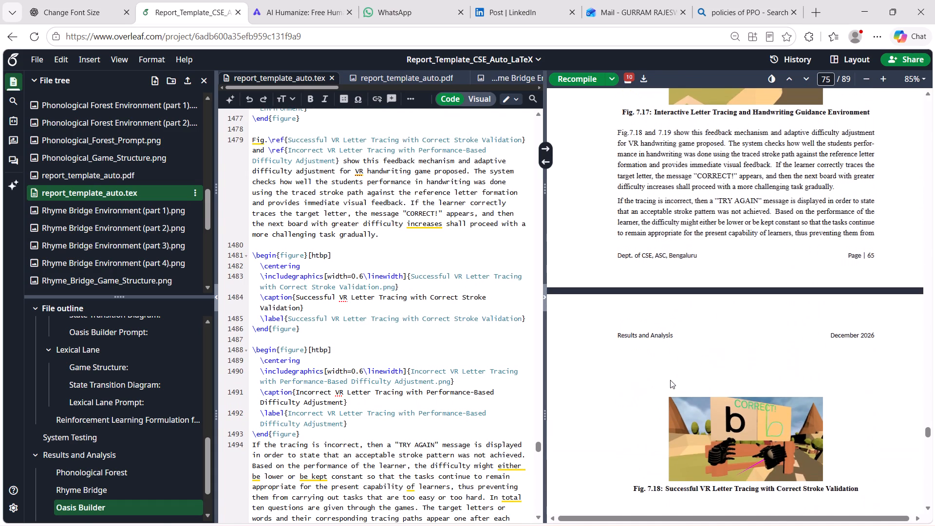
Move the Successful VR Letter Tracing with Correct Stroke Validation figure block above the paragraph that references it and recompile the report.
scroll(670, 380, "up", 1)
scroll(416, 365, "up", 1)
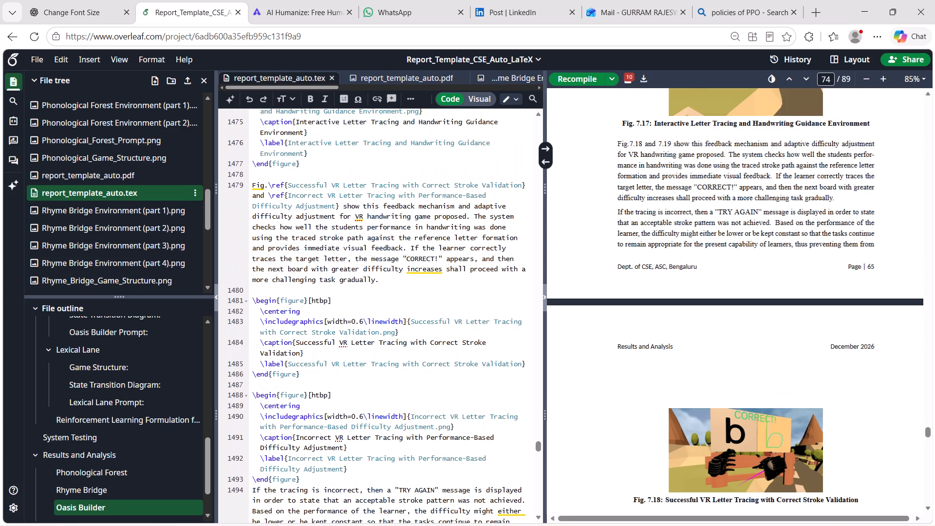
scroll(686, 199, "up", 1)
scroll(443, 260, "down", 1)
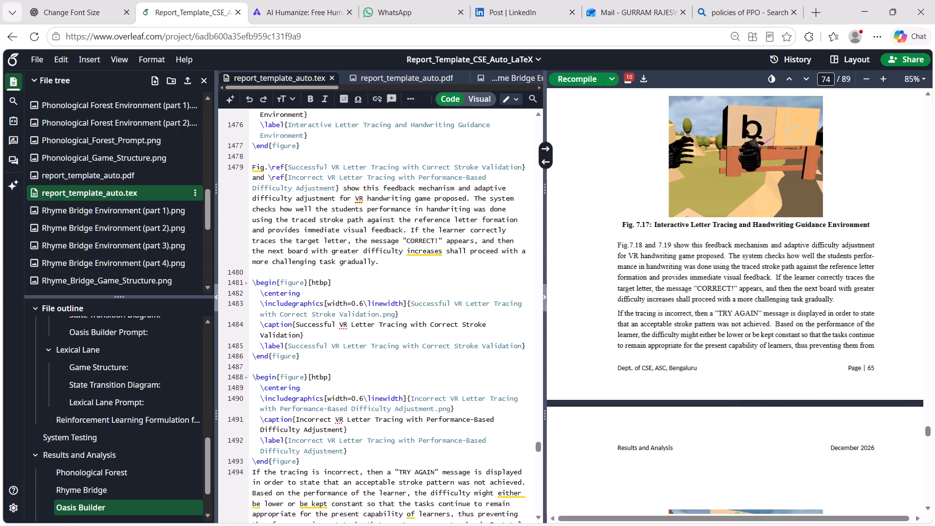
left_click_drag(304, 354, 254, 284)
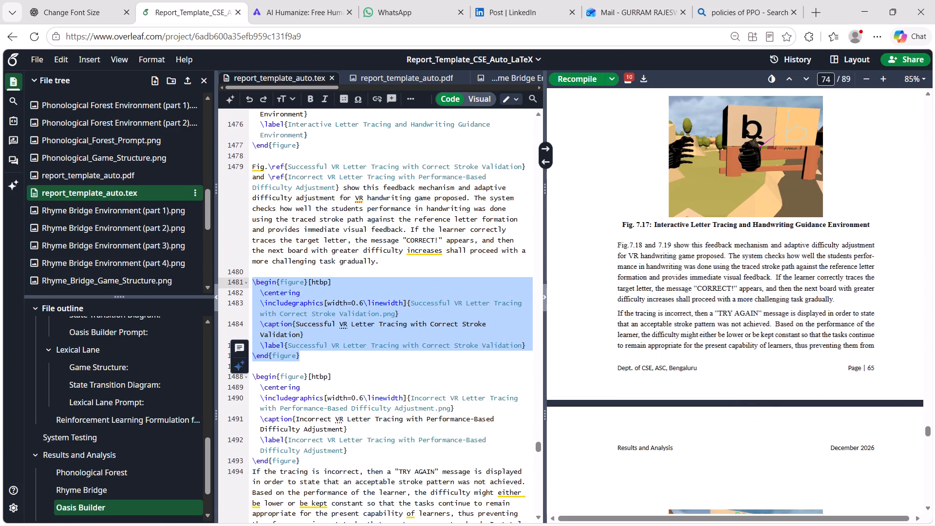
key("ctrl+x")
left_click(264, 163)
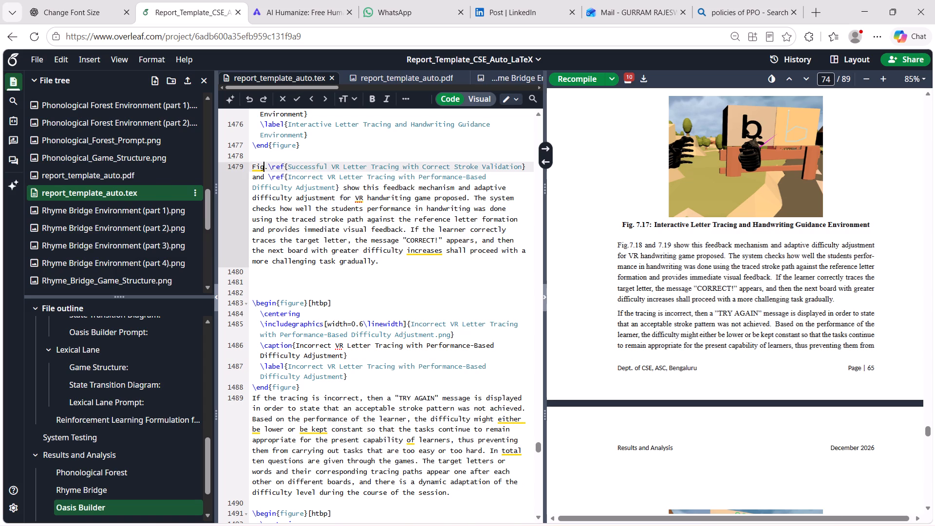
left_click(266, 134)
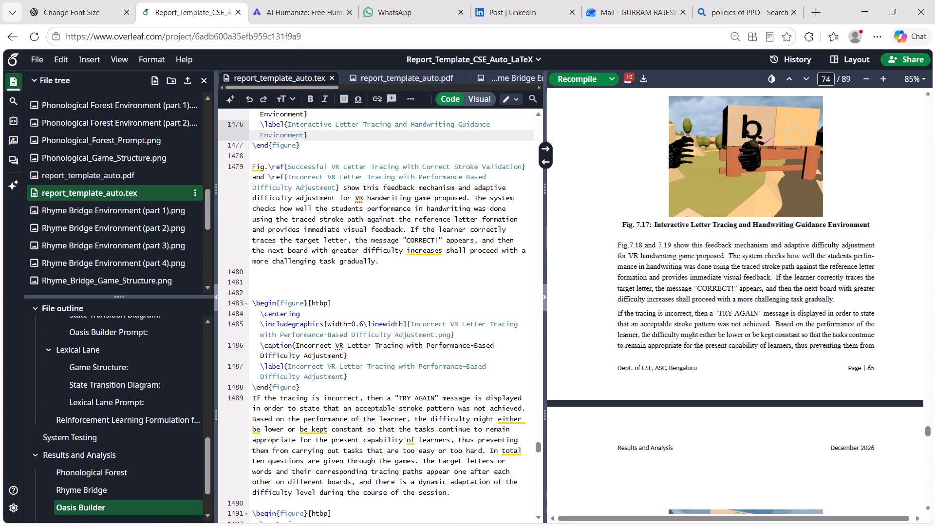
left_click(261, 154)
key("Return")
key("Return")
key("ctrl+v")
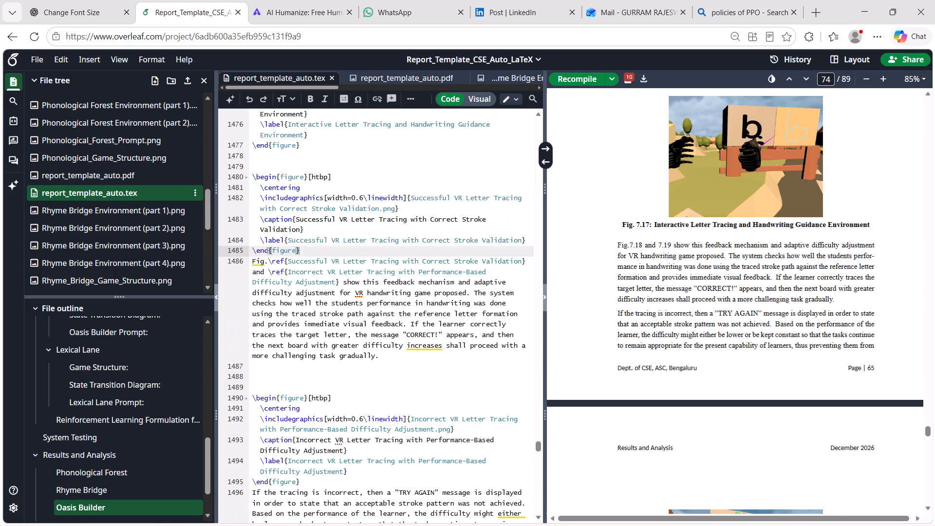
key("ctrl+s")
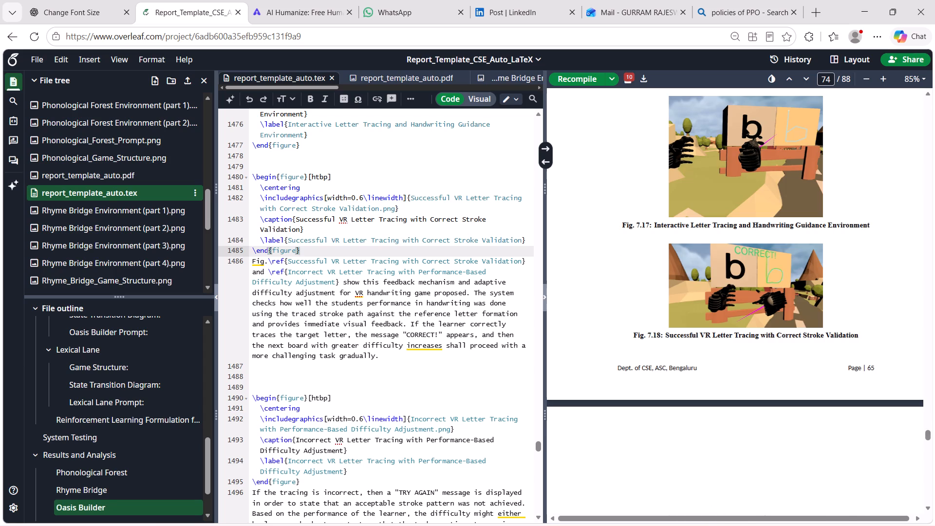
Check how Figs. 7.16 to 7.20 sit relative to the Oasis Builder text in the recompiled PDF.
scroll(632, 220, "up", 3)
scroll(632, 220, "down", 3)
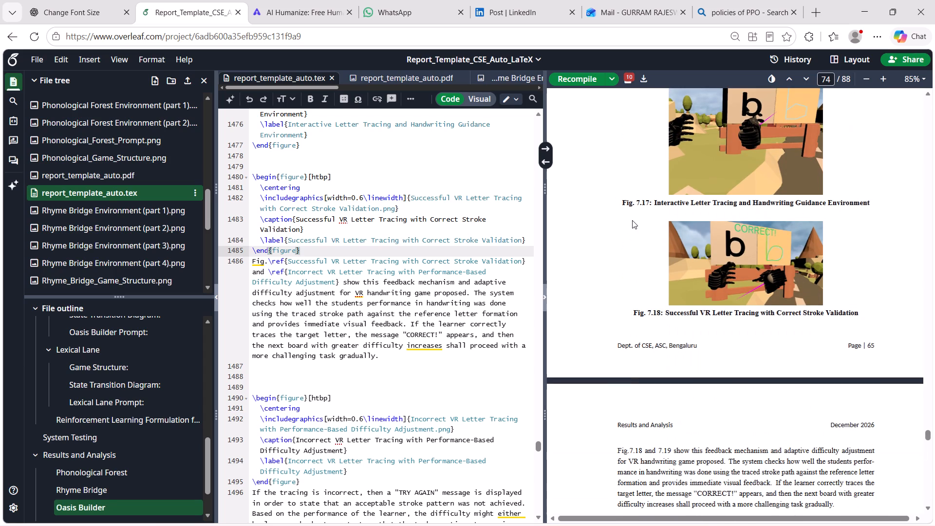
scroll(632, 220, "up", 3)
scroll(632, 220, "down", 1)
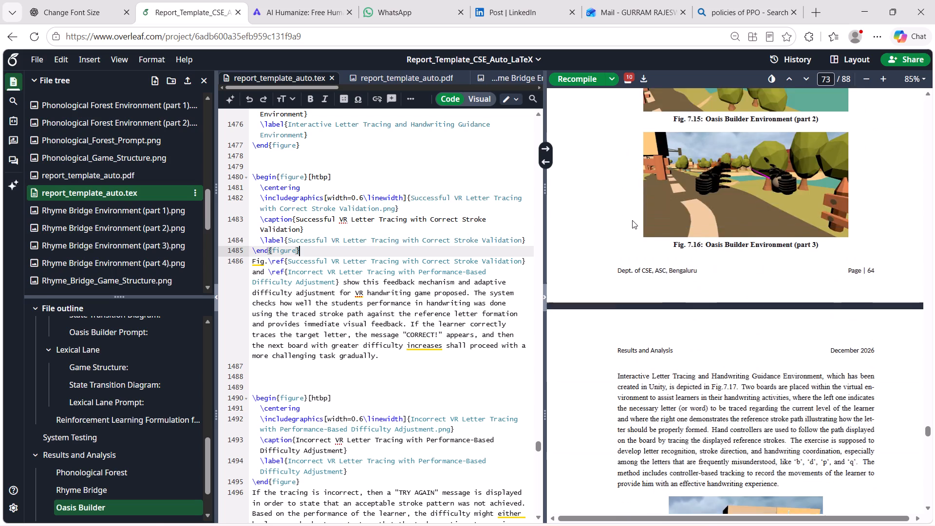
scroll(632, 220, "down", 1)
scroll(722, 343, "down", 6)
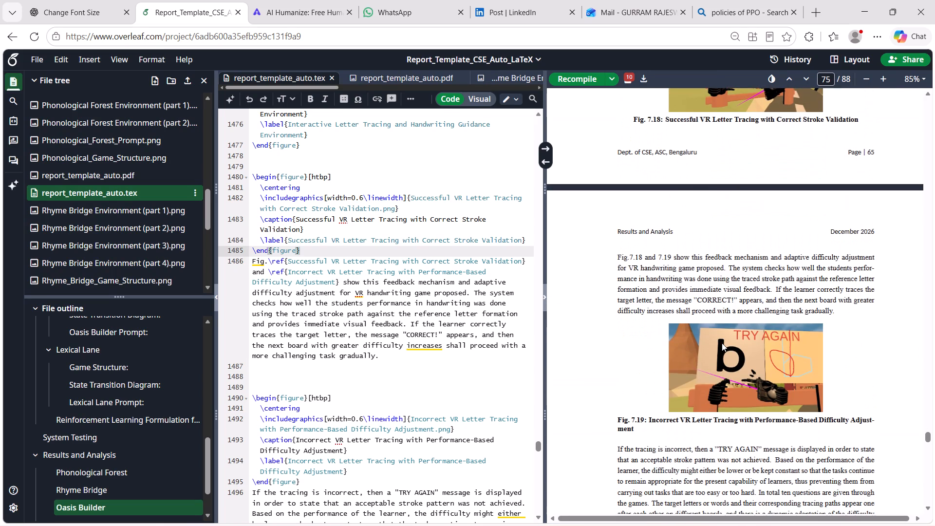
scroll(722, 343, "down", 4)
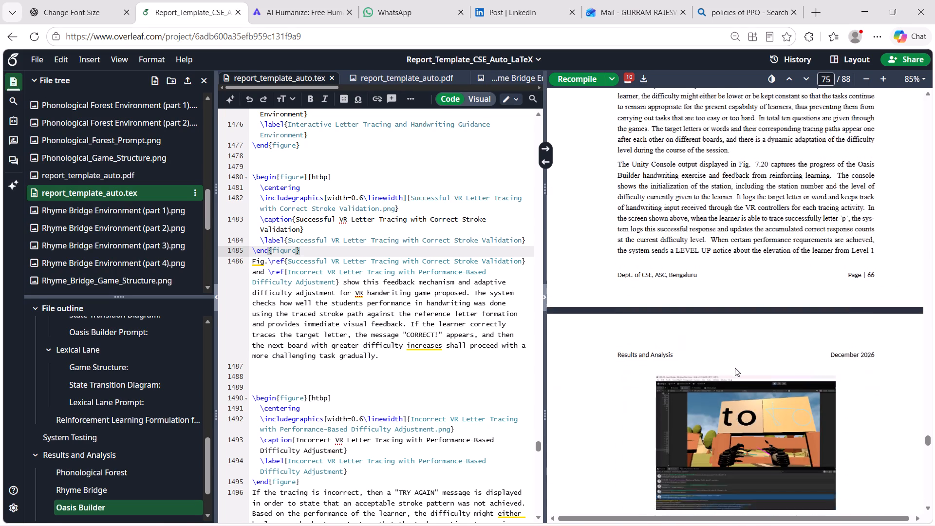
scroll(735, 368, "down", 9)
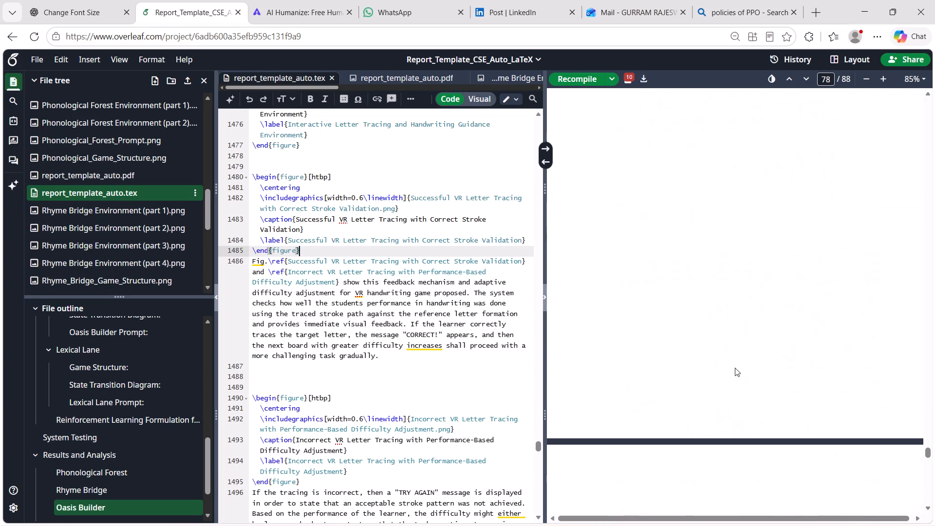
Review the Lexical Lane, VR Performance Metrics, conclusion and references pages in the PDF for figure and table placement.
scroll(735, 368, "down", 10)
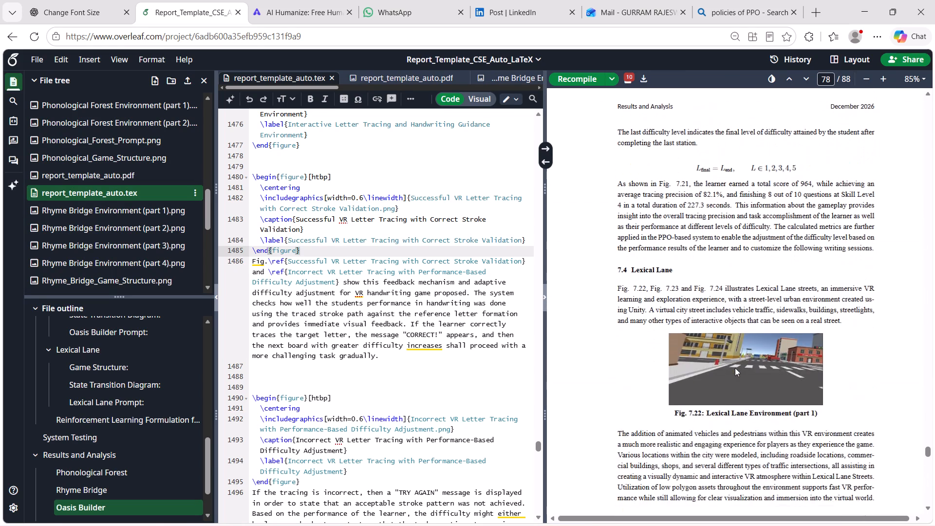
scroll(735, 368, "down", 8)
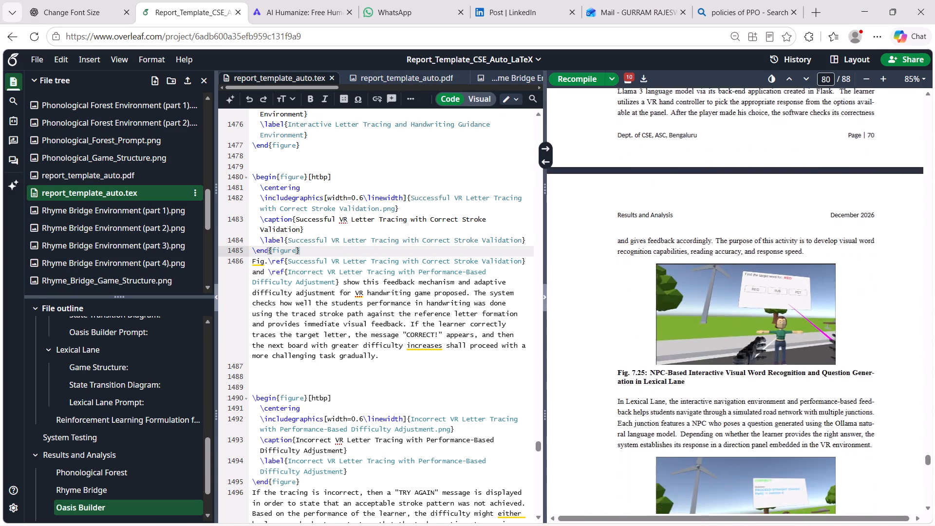
scroll(735, 368, "down", 3)
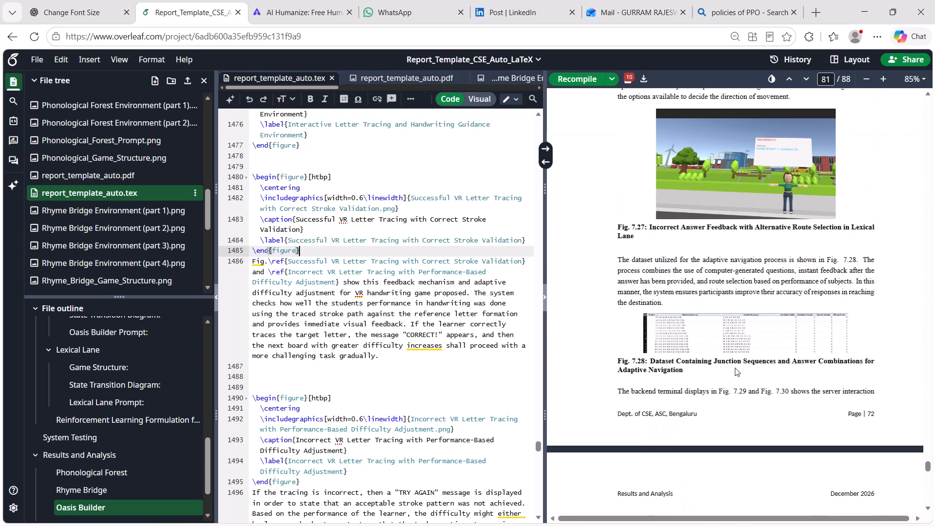
scroll(735, 368, "down", 1)
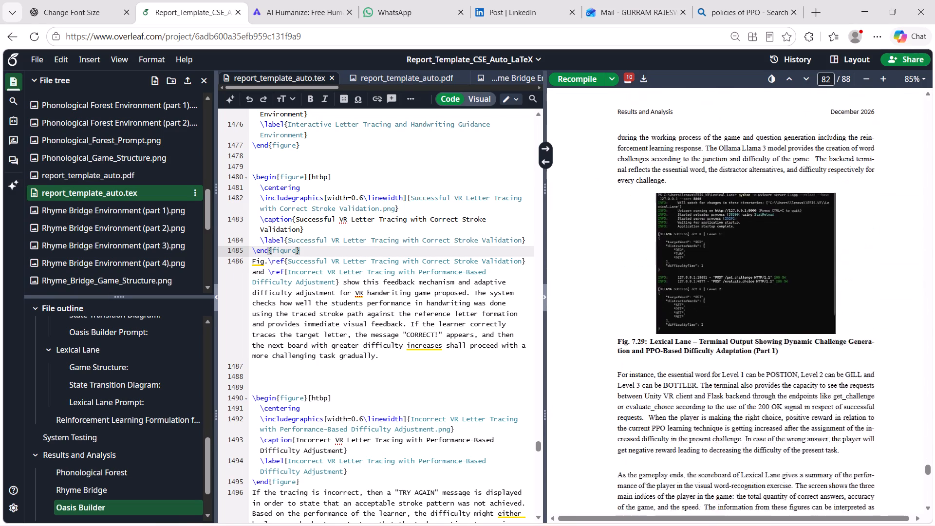
scroll(735, 368, "down", 7)
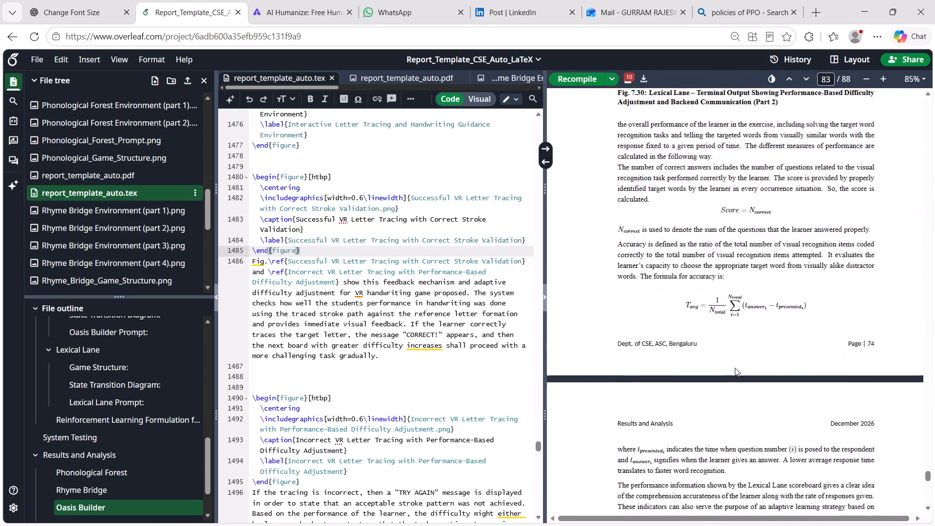
scroll(735, 368, "down", 7)
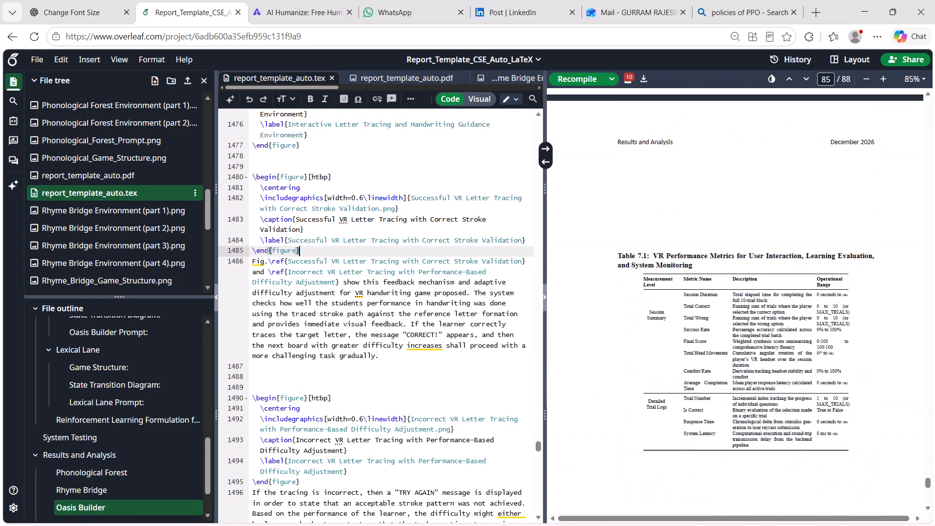
scroll(735, 368, "down", 8)
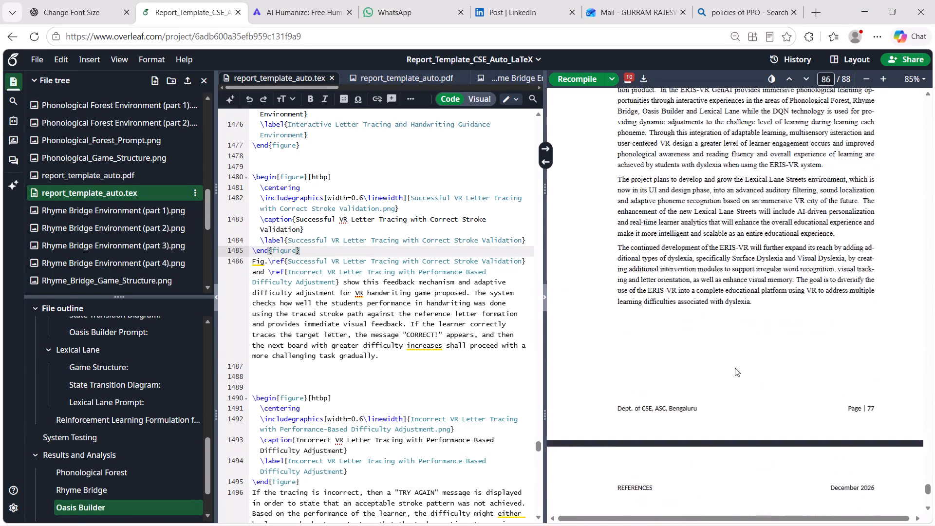
scroll(735, 368, "down", 6)
Examine where Table 7.1 sits relative to the VR Performance Metrics text and the surrounding blank space in the PDF.
scroll(735, 368, "up", 7)
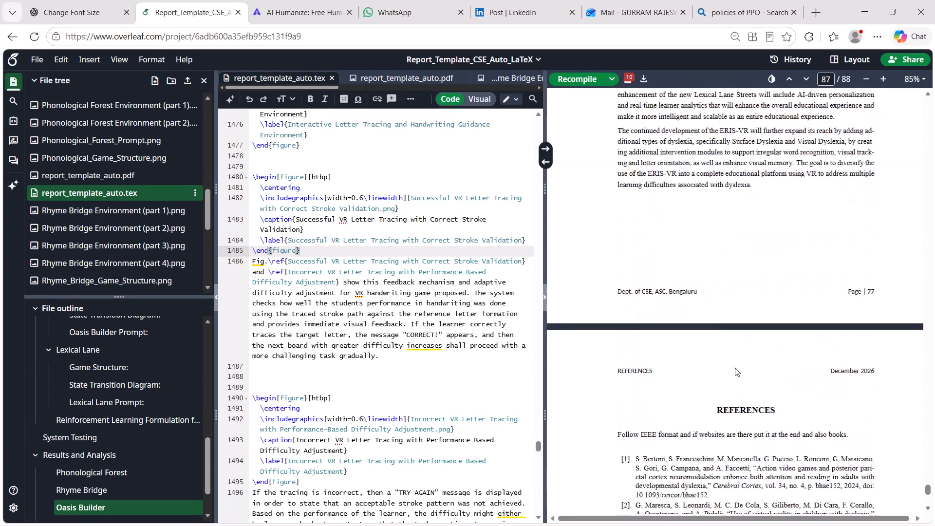
scroll(735, 368, "up", 7)
scroll(735, 368, "down", 1)
scroll(735, 368, "up", 4)
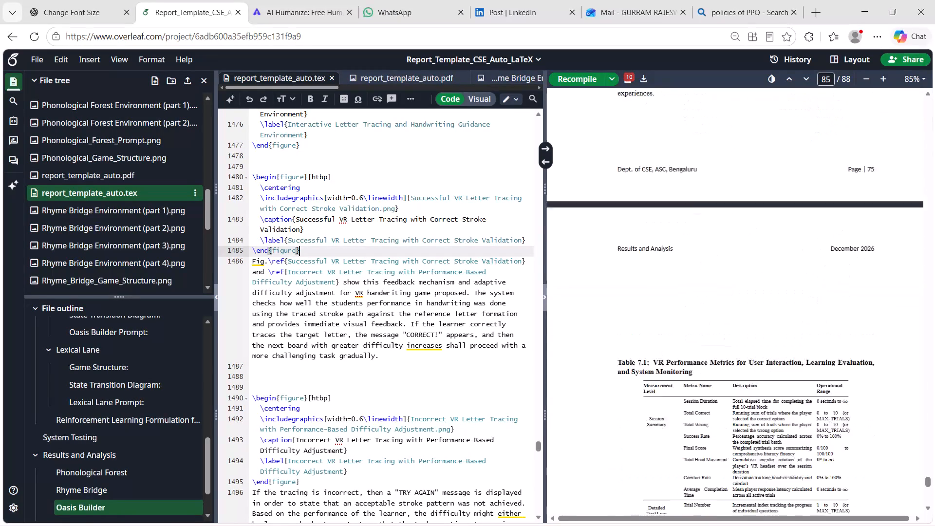
scroll(735, 368, "up", 3)
scroll(735, 368, "down", 4)
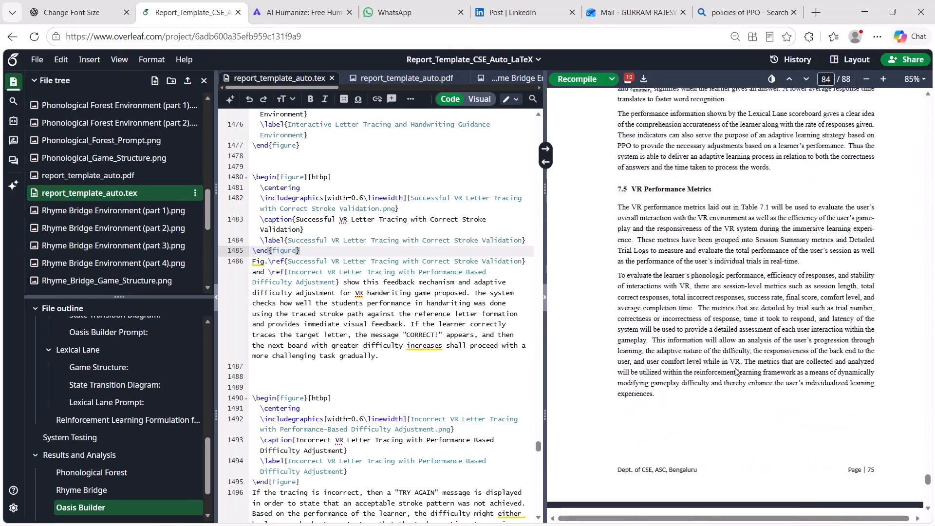
scroll(735, 368, "down", 2)
scroll(735, 368, "up", 2)
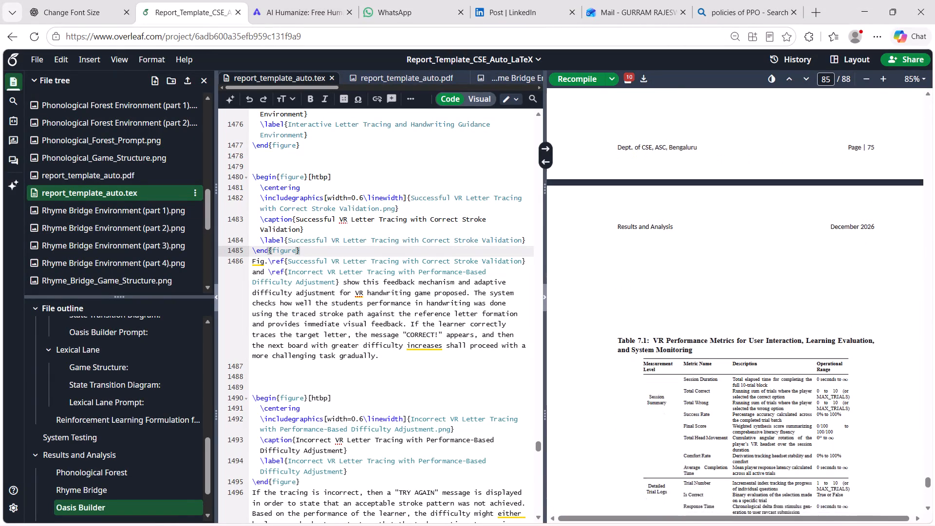
scroll(735, 368, "up", 2)
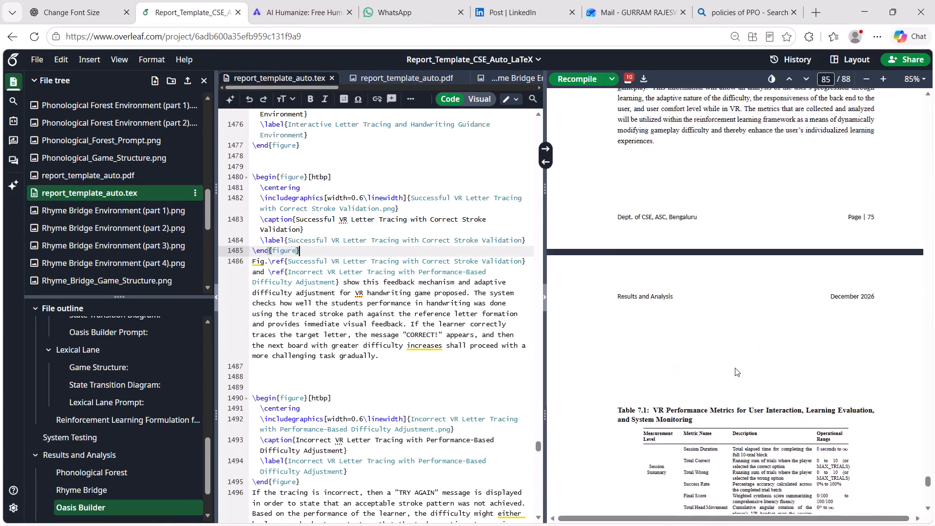
scroll(735, 368, "up", 2)
scroll(735, 368, "down", 1)
scroll(735, 368, "up", 1)
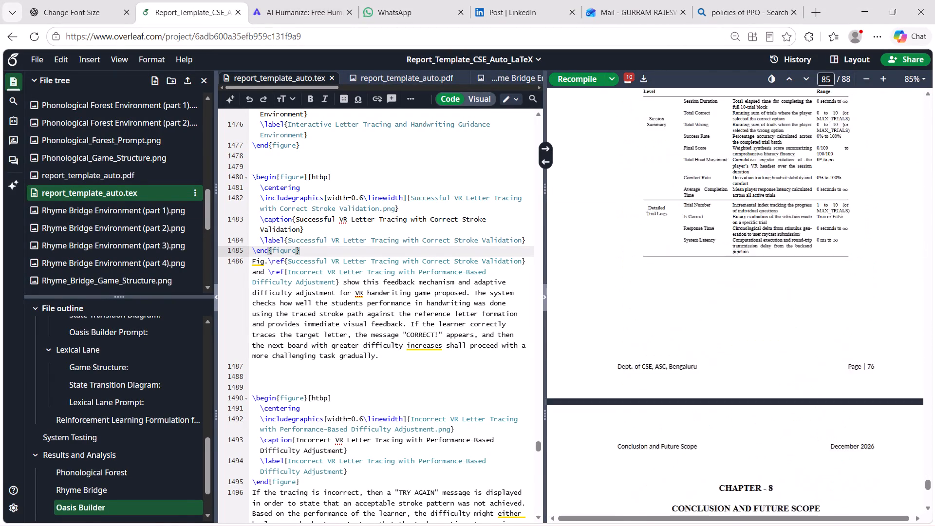
scroll(735, 368, "up", 1)
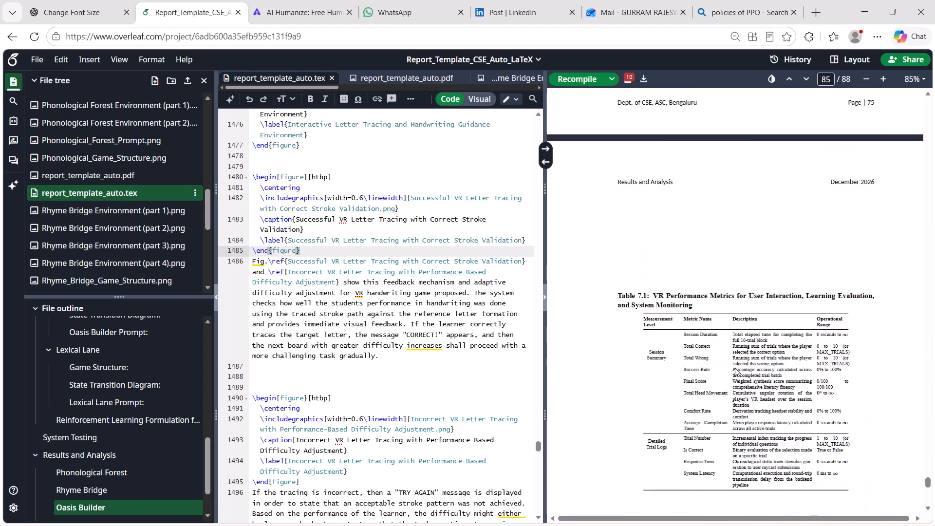
scroll(735, 368, "up", 1)
Locate the VR Performance Metrics section in the LaTeX source and compare its paragraph and table order with the PDF layout.
double_click(731, 289)
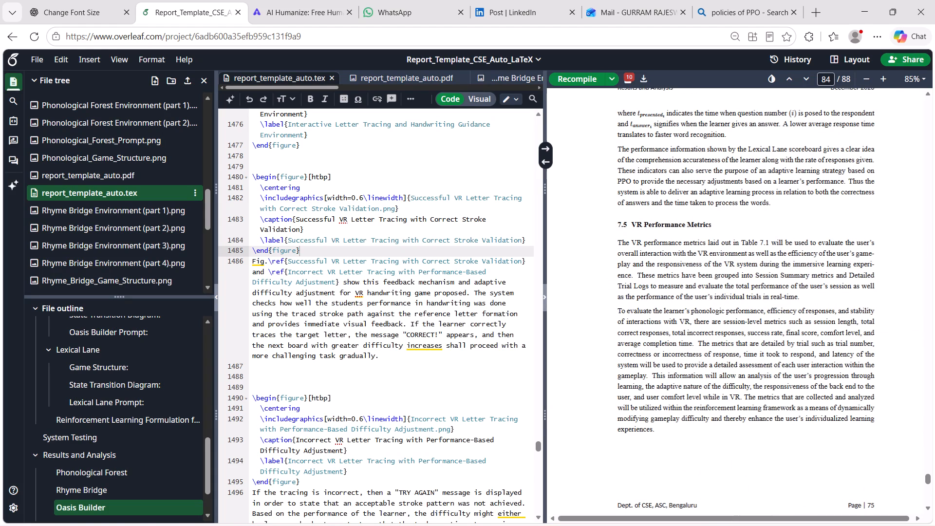
scroll(505, 330, "down", 1)
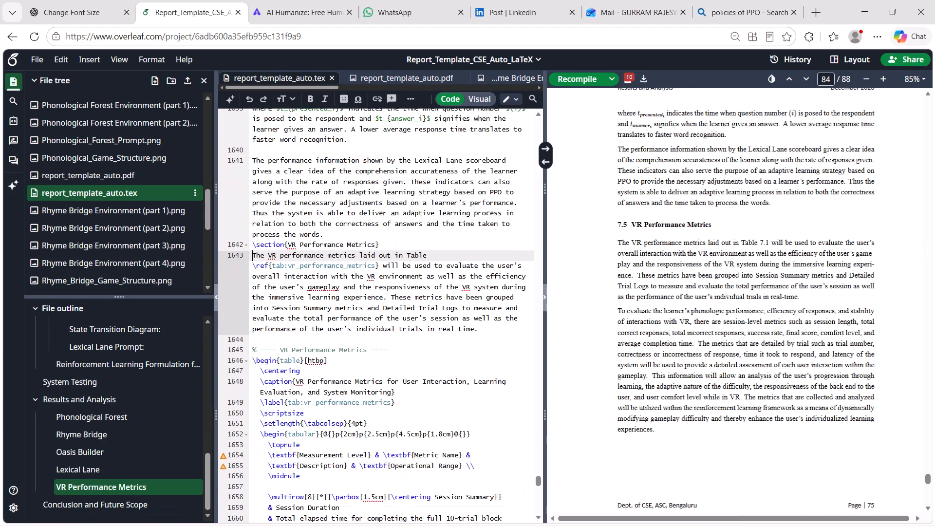
scroll(505, 330, "down", 1)
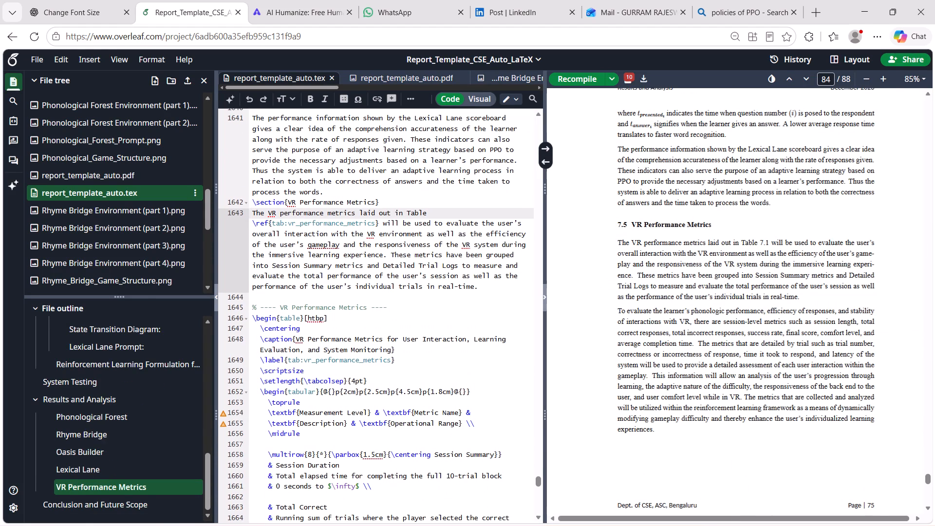
scroll(724, 371, "down", 7)
scroll(724, 371, "up", 1)
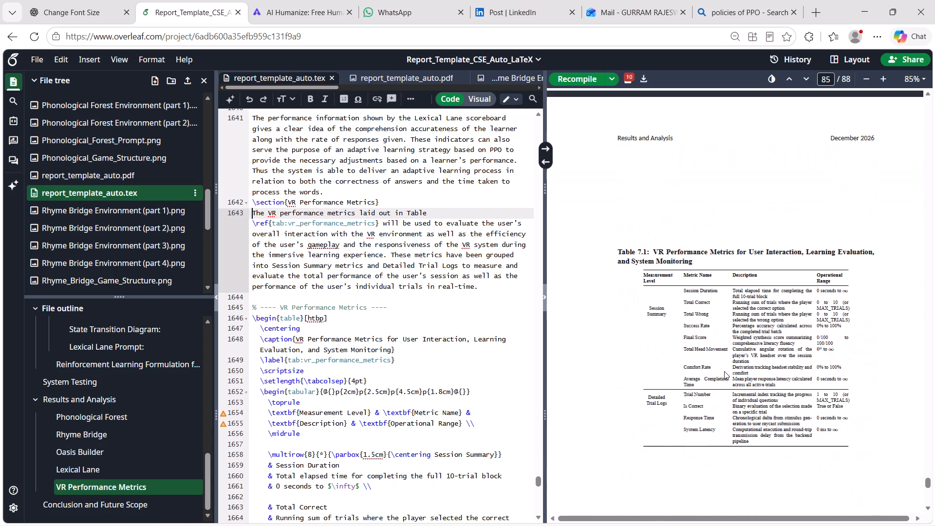
scroll(724, 371, "up", 4)
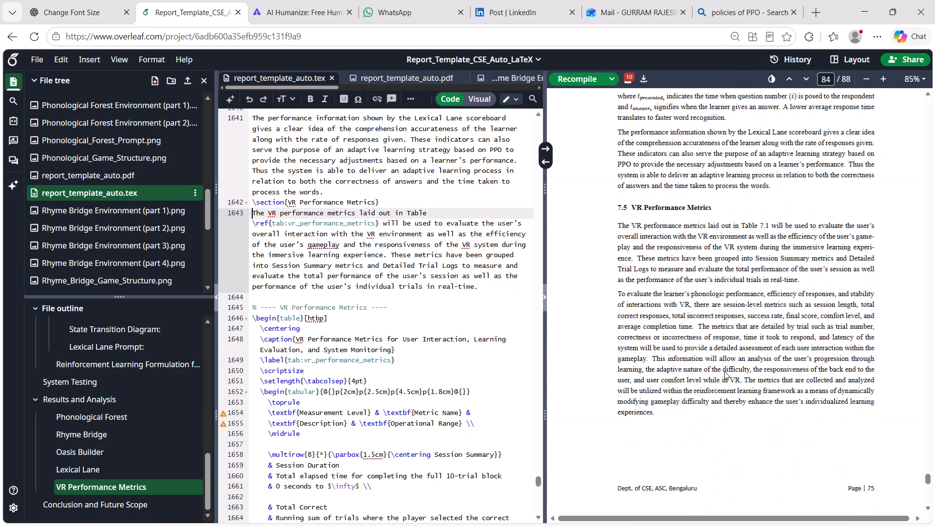
scroll(724, 371, "up", 2)
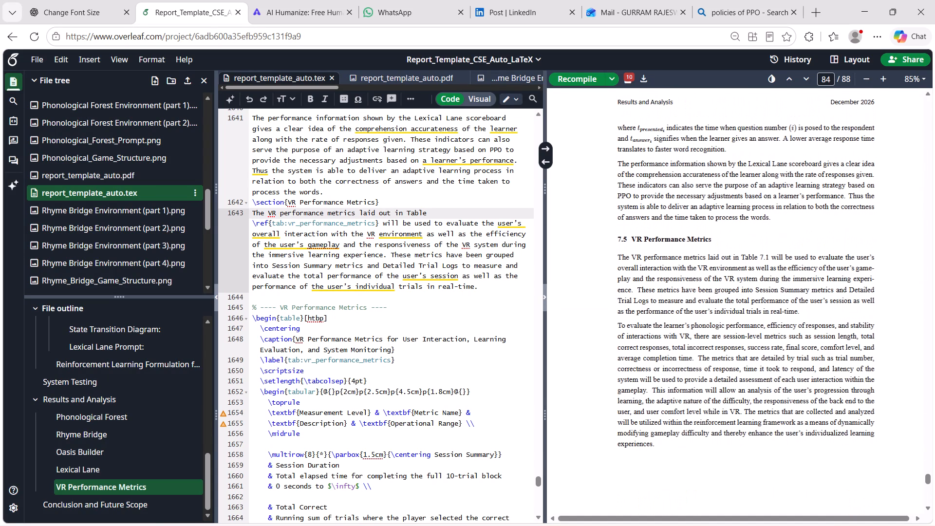
scroll(724, 371, "up", 2)
scroll(724, 371, "down", 1)
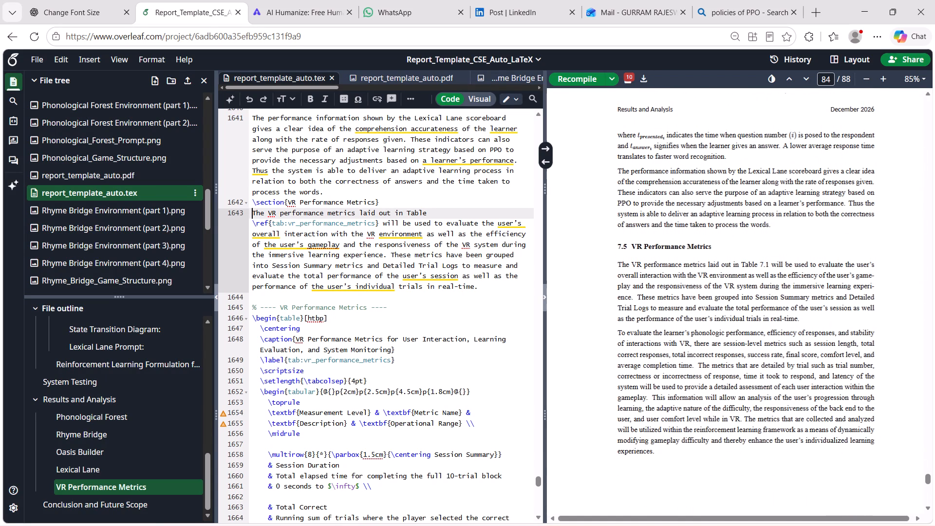
scroll(724, 371, "down", 2)
scroll(633, 344, "up", 1)
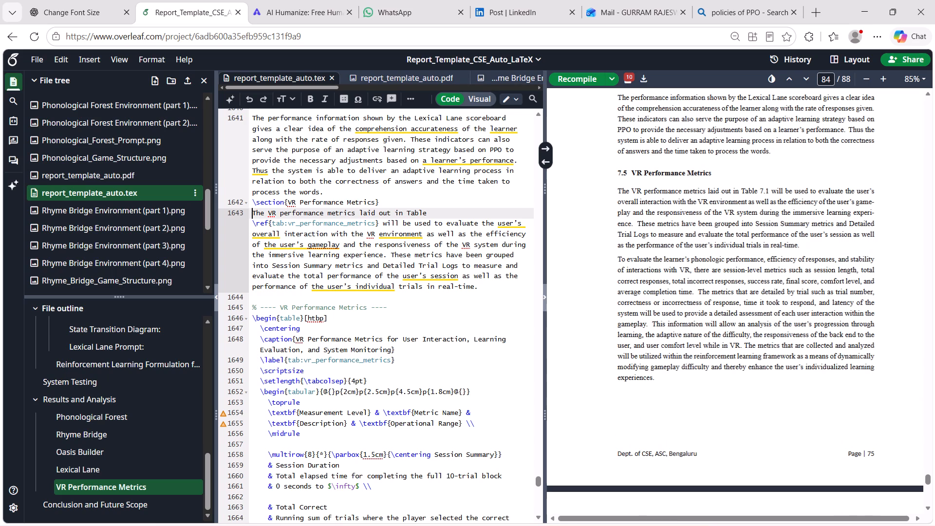
scroll(352, 360, "down", 5)
scroll(352, 360, "up", 3)
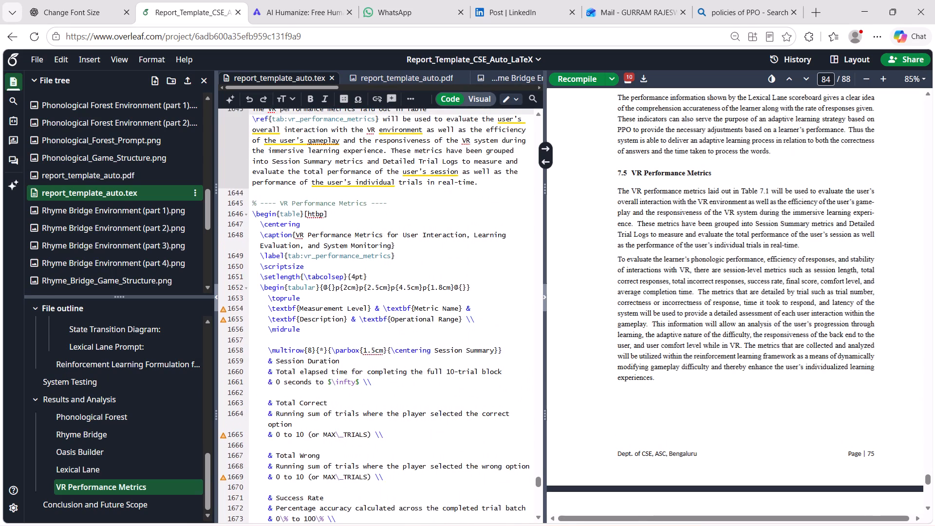
scroll(352, 360, "up", 2)
scroll(336, 275, "down", 2)
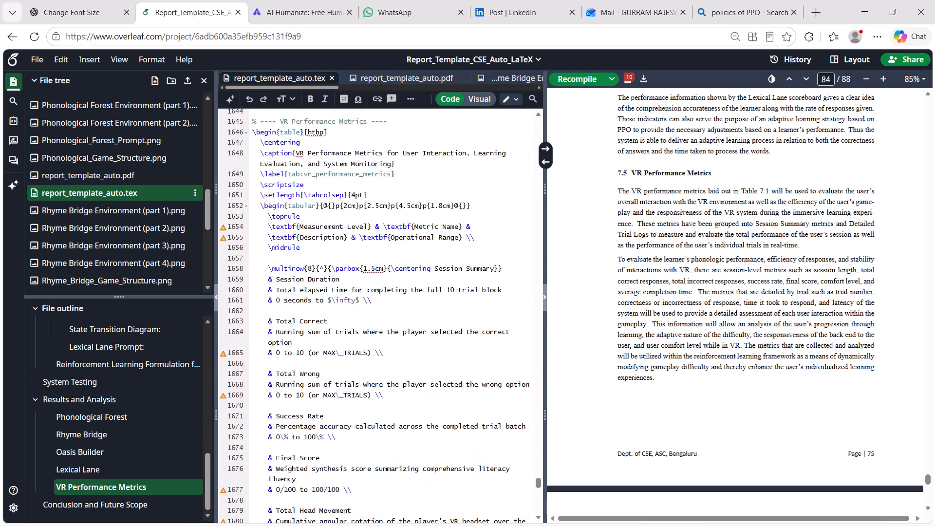
scroll(336, 275, "down", 8)
Move the paragraph introducing the VR performance metrics from above the table to directly below it, and recompile the report.
scroll(336, 275, "up", 1)
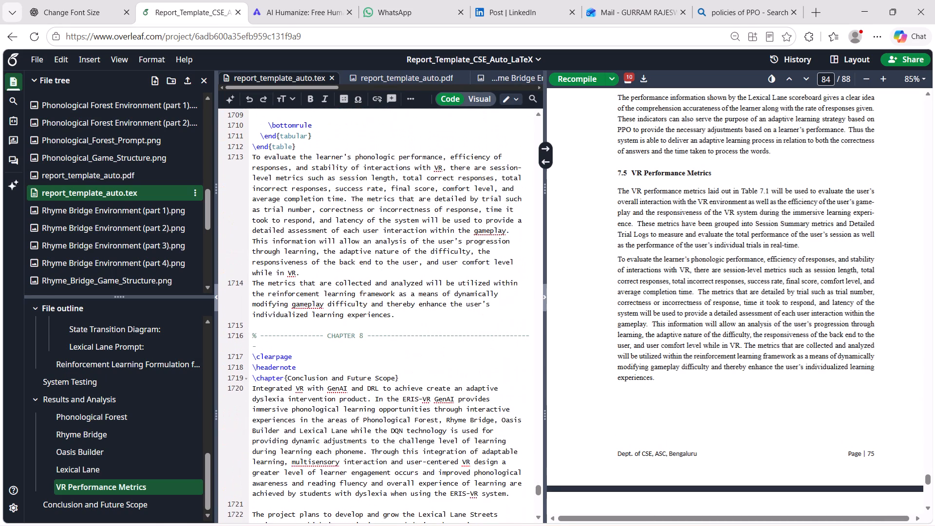
scroll(449, 276, "up", 4)
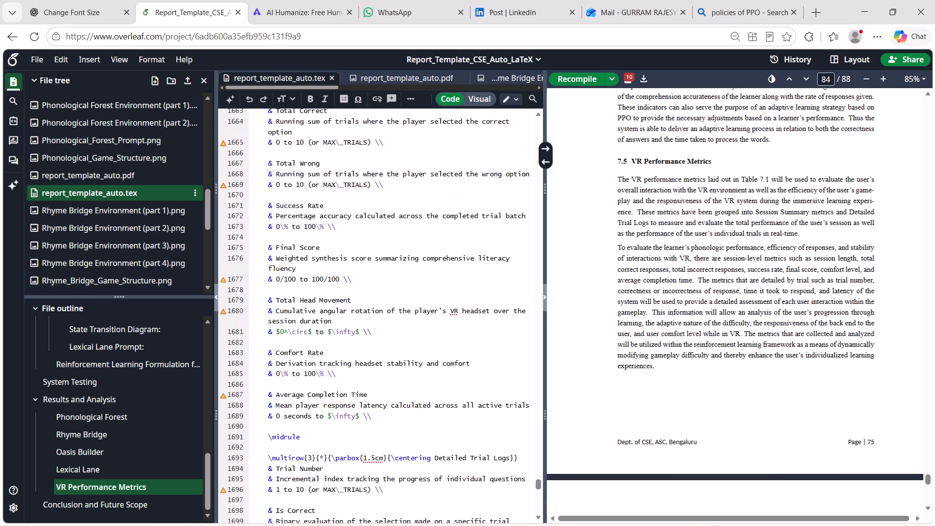
scroll(449, 276, "up", 8)
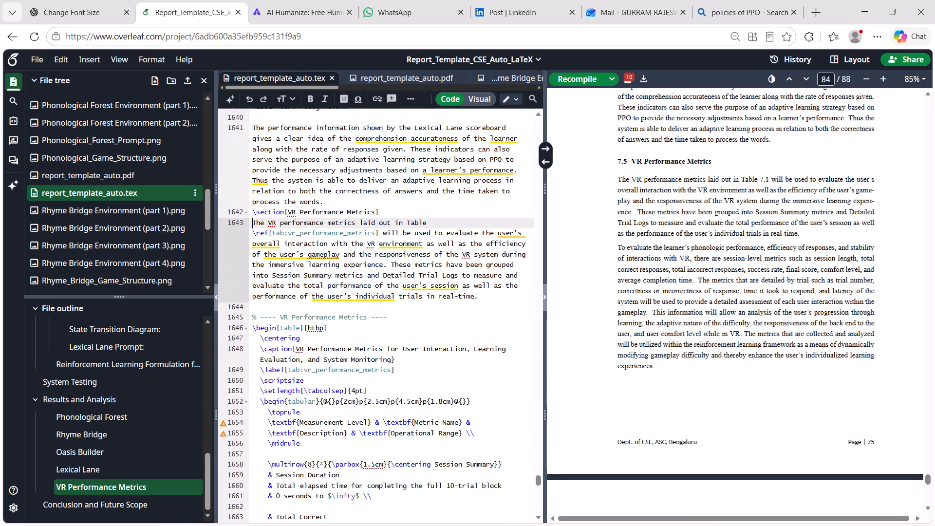
left_click_drag(252, 226, 478, 283)
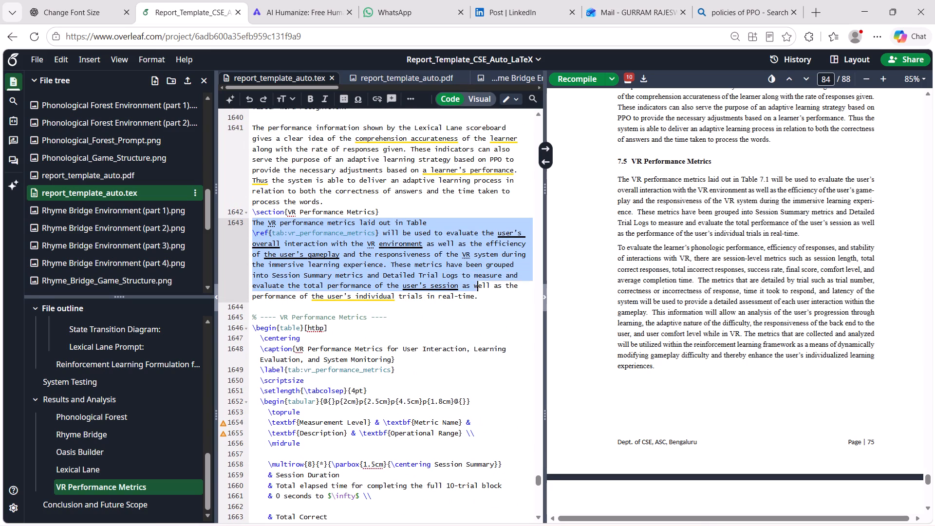
left_click_drag(478, 283, 482, 296)
key("ctrl+x")
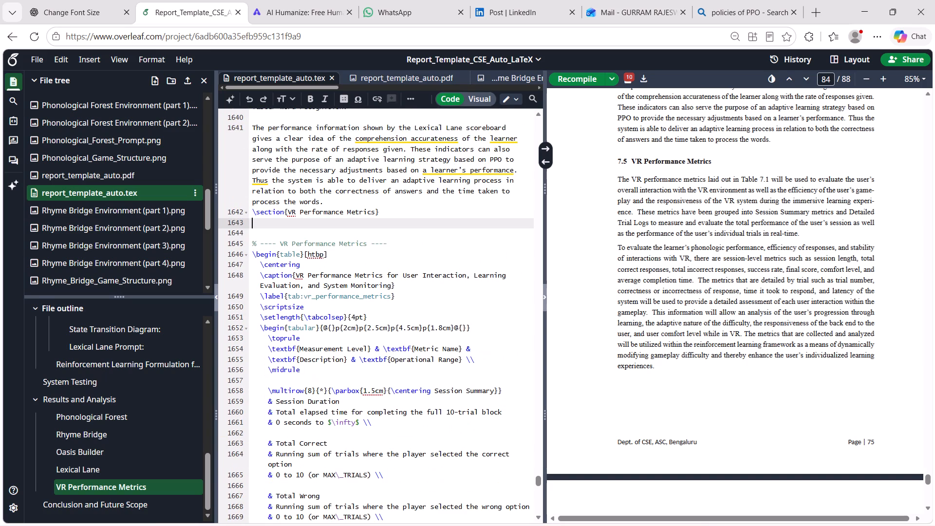
scroll(381, 442, "down", 8)
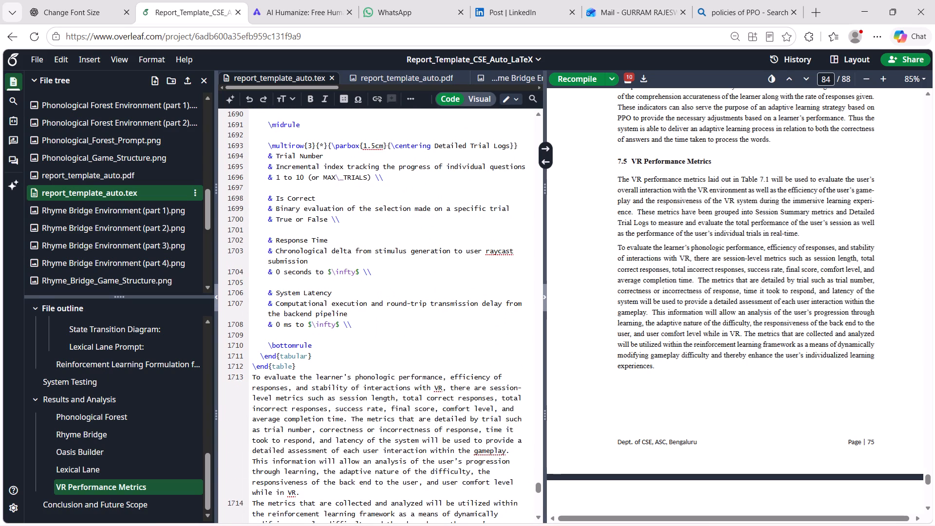
left_click(310, 369)
key("Return")
key("ctrl+v")
key("Return")
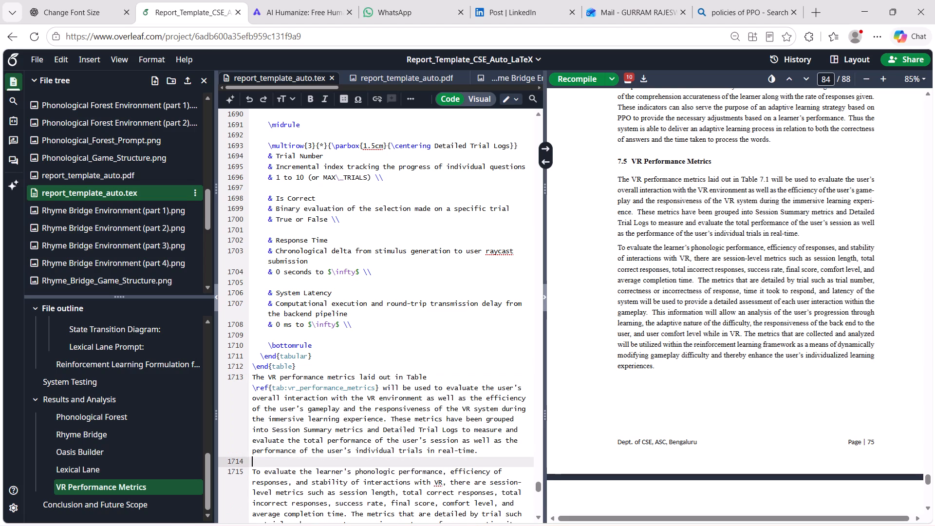
key("ctrl+s")
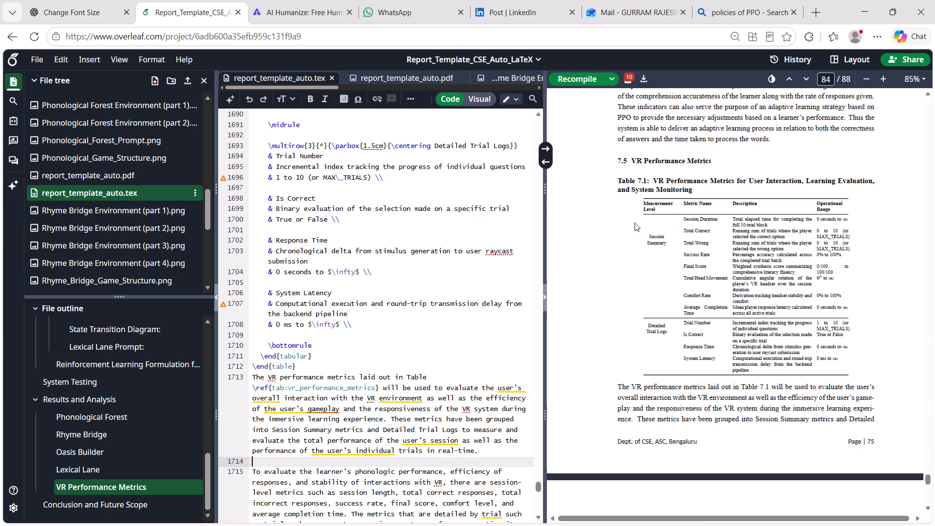
Check the placement of Table 7.1 and its text, plus the conclusion and references pages, in the recompiled PDF.
scroll(635, 223, "down", 5)
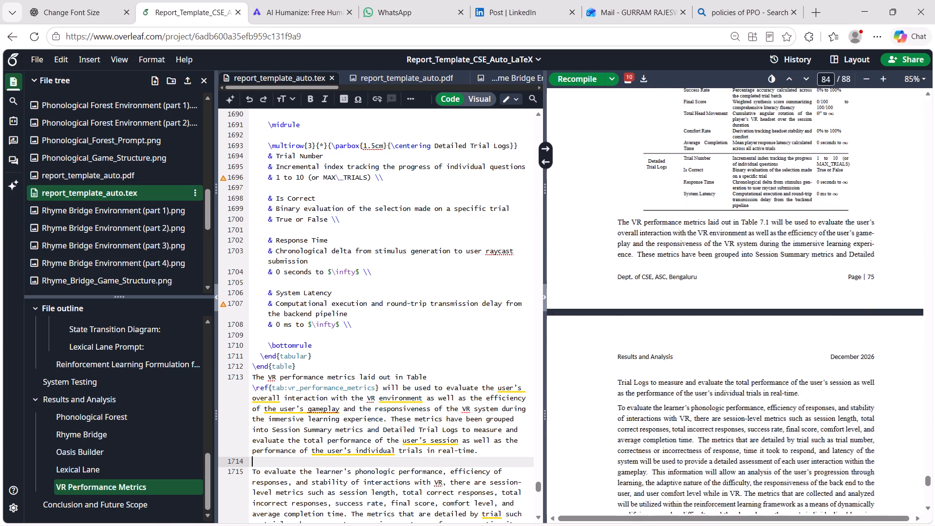
scroll(635, 223, "down", 11)
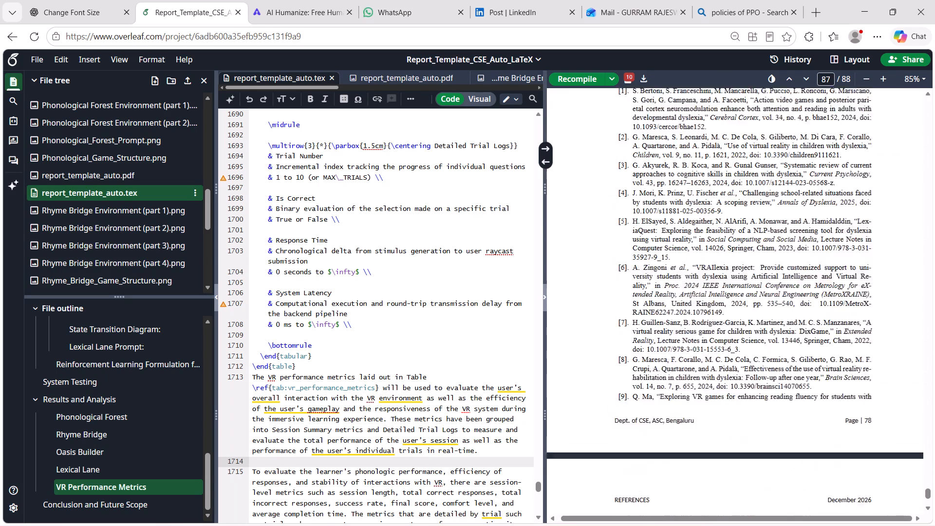
scroll(635, 223, "down", 3)
scroll(635, 223, "up", 12)
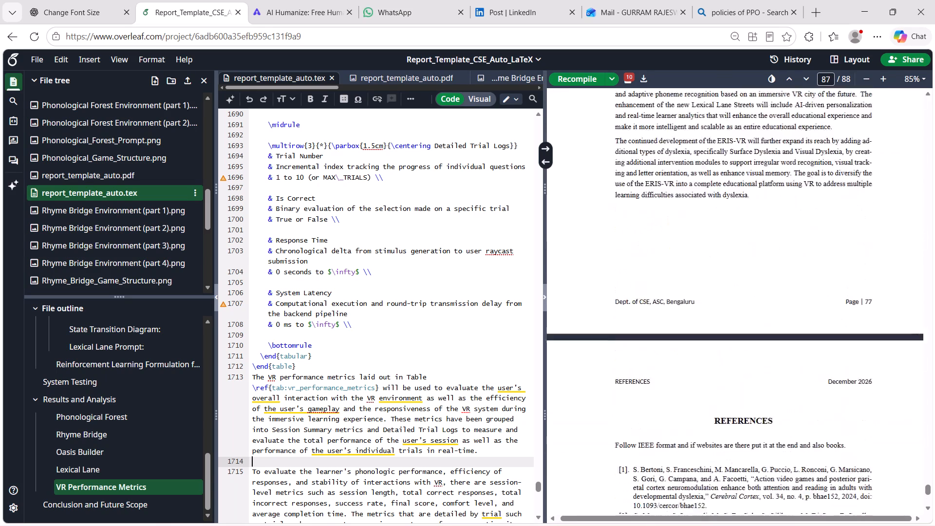
scroll(635, 223, "up", 20)
scroll(635, 223, "up", 20)
scroll(635, 223, "up", 6)
Return to the start of the PDF and review the title page, acknowledgements, abstract and table of contents.
scroll(637, 253, "up", 15)
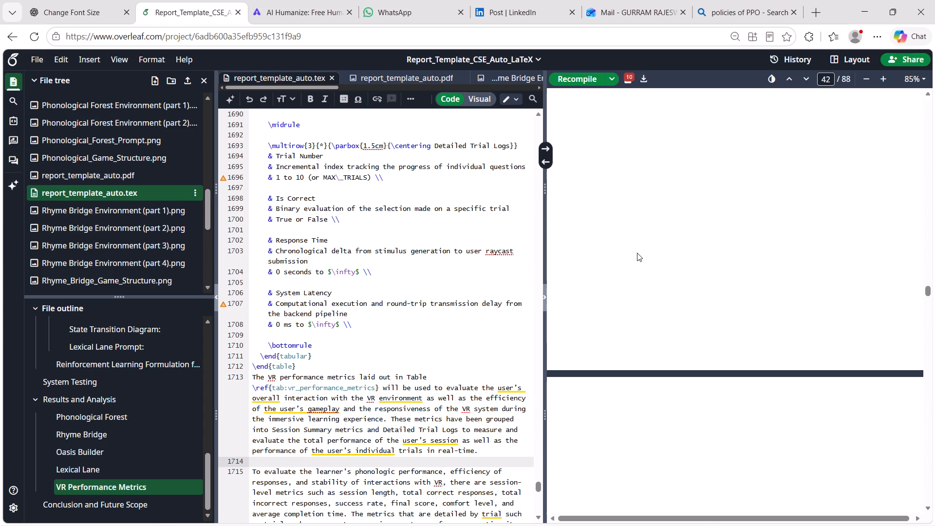
scroll(637, 253, "up", 20)
scroll(637, 253, "up", 20)
scroll(637, 253, "up", 20)
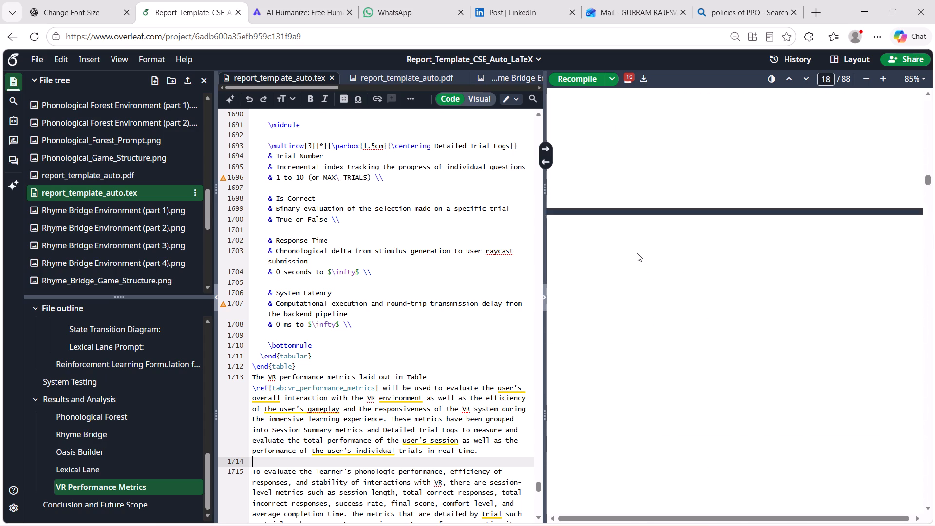
scroll(637, 253, "up", 20)
scroll(637, 253, "up", 15)
scroll(637, 253, "right", 1)
scroll(637, 253, "down", 4)
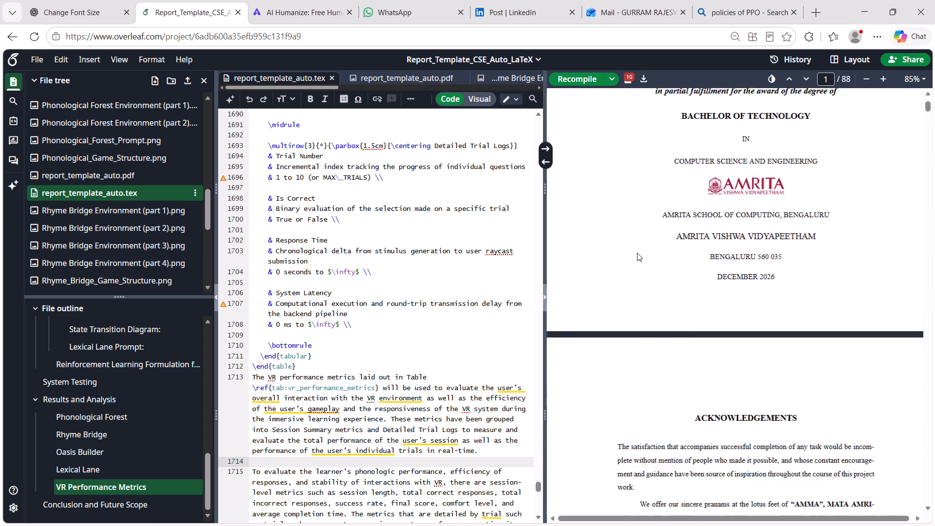
scroll(637, 253, "down", 9)
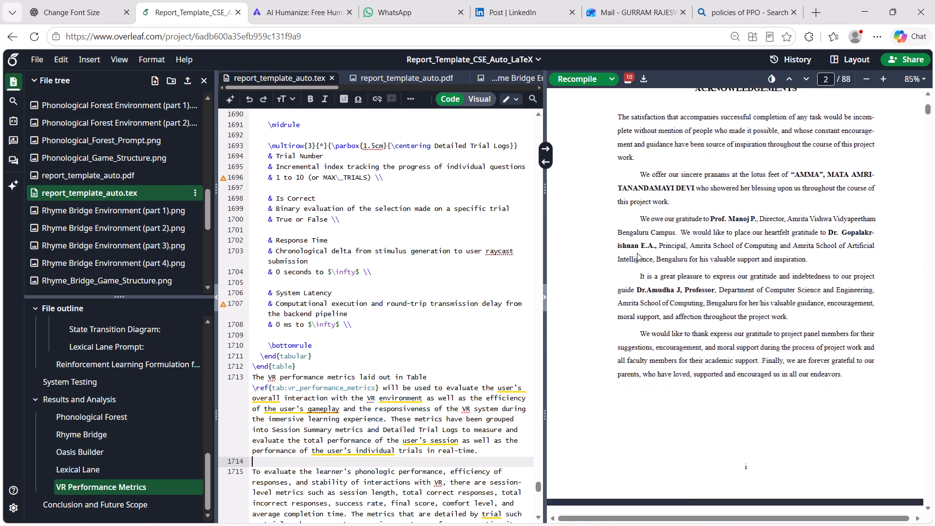
scroll(637, 253, "down", 7)
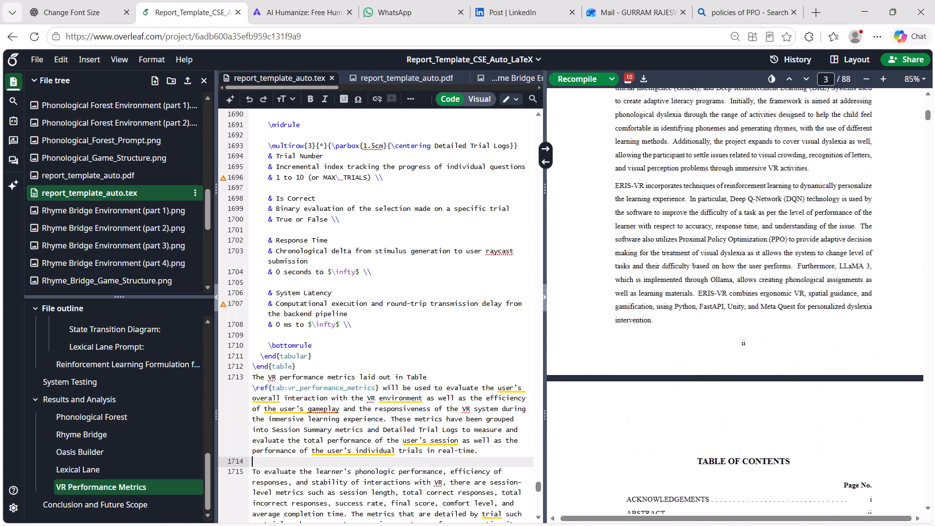
scroll(637, 253, "down", 11)
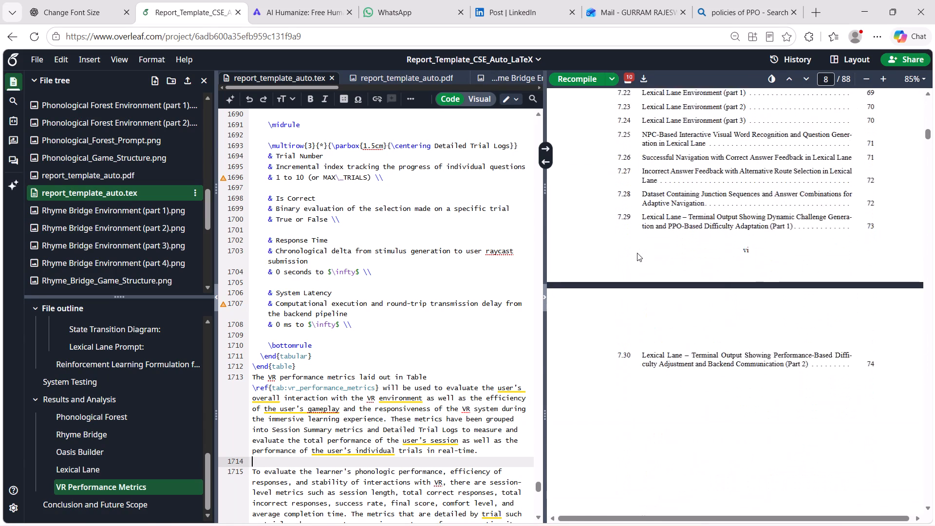
Review the List of Figures entries for Chapter 7 and the List of Tables in the PDF.
scroll(637, 253, "down", 1)
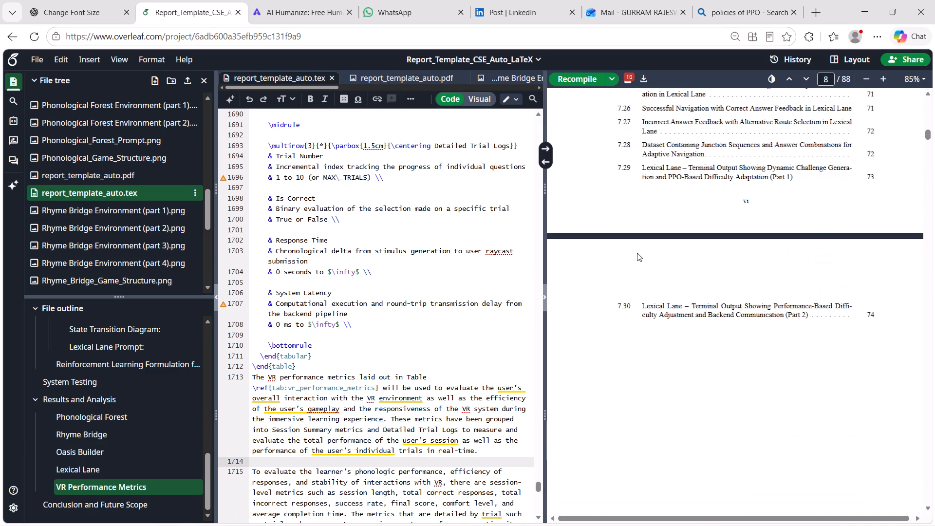
scroll(637, 253, "down", 4)
scroll(637, 253, "up", 6)
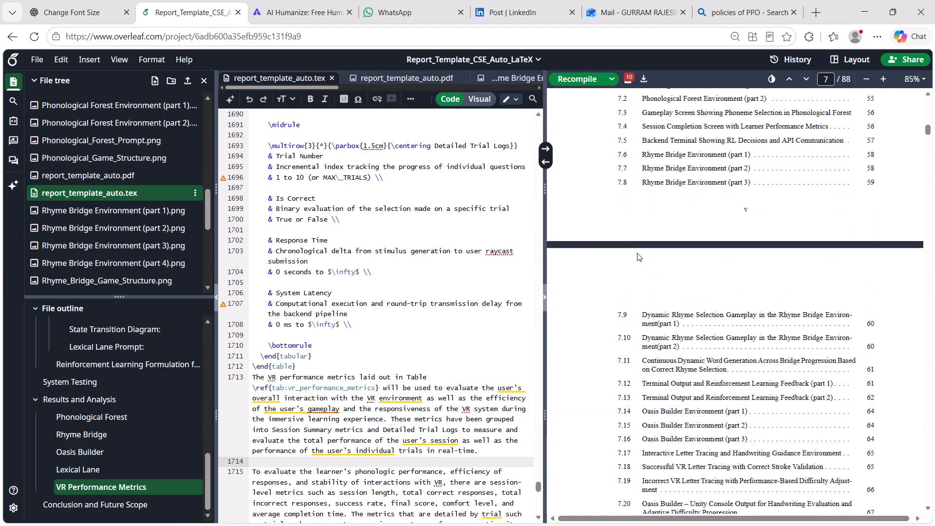
scroll(637, 253, "up", 4)
scroll(637, 253, "down", 3)
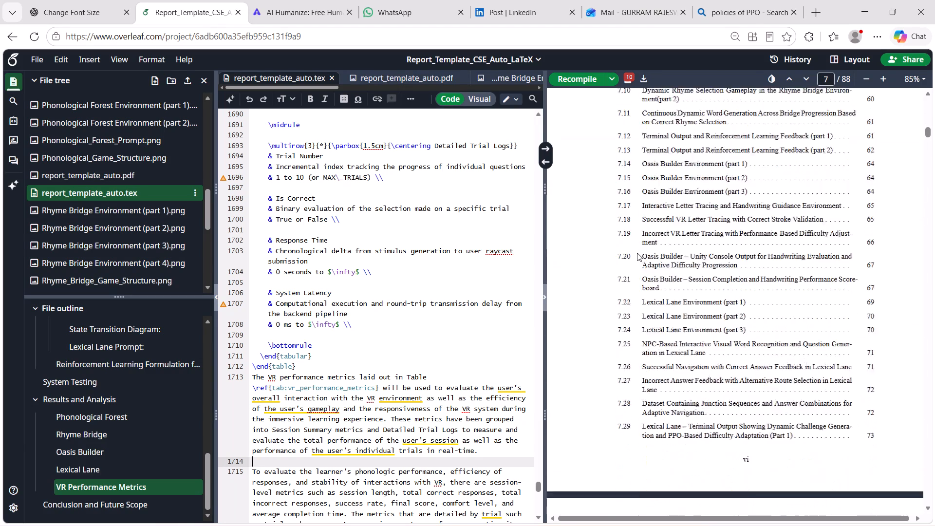
scroll(637, 253, "down", 5)
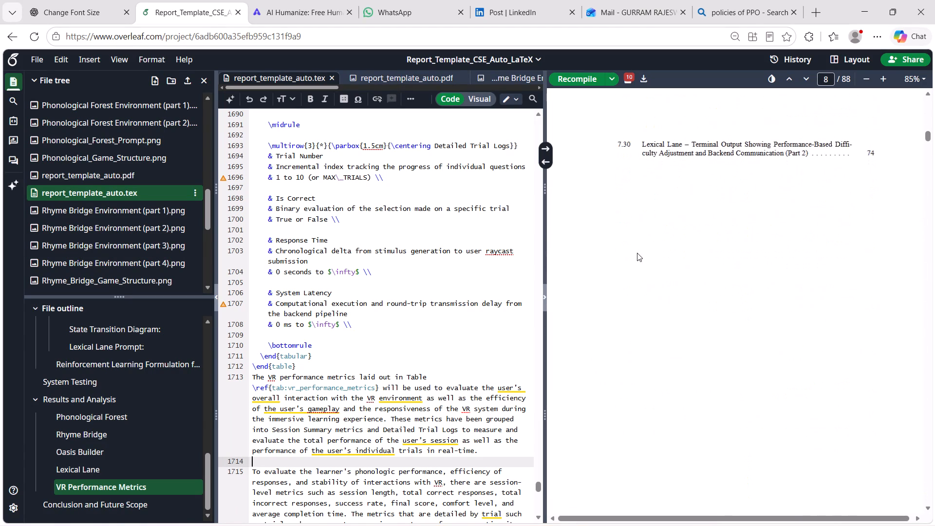
scroll(637, 253, "down", 4)
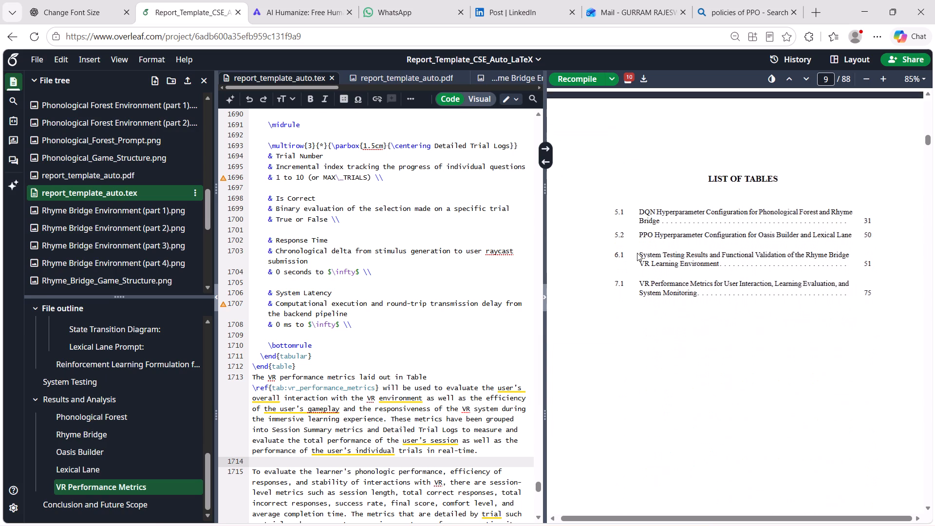
Skim the Introduction, Literature Survey, System Requirements and Analysis, and System Design chapters in the compiled PDF.
scroll(691, 378, "down", 3)
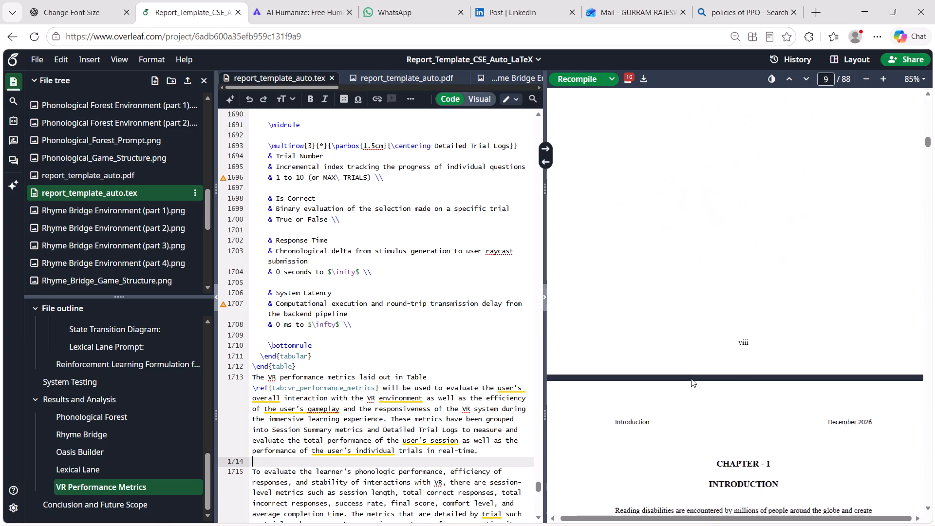
scroll(691, 378, "down", 8)
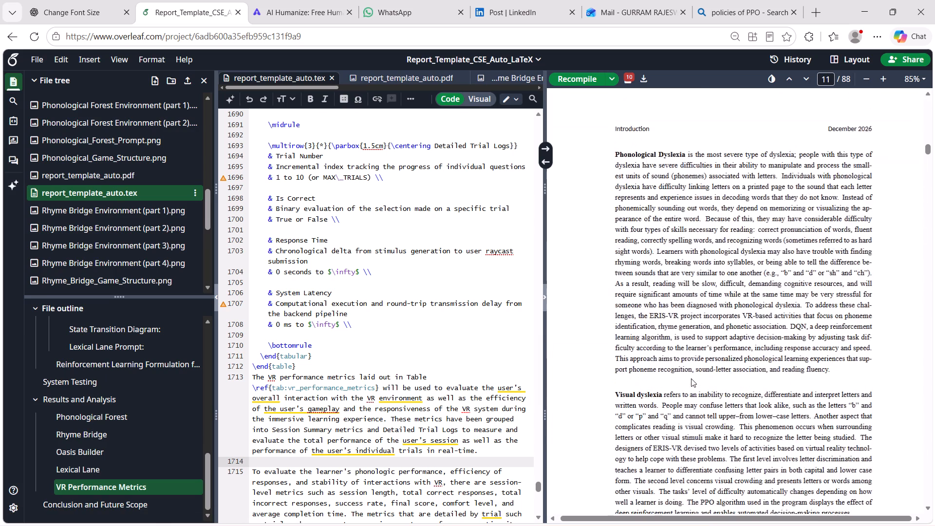
scroll(691, 378, "down", 6)
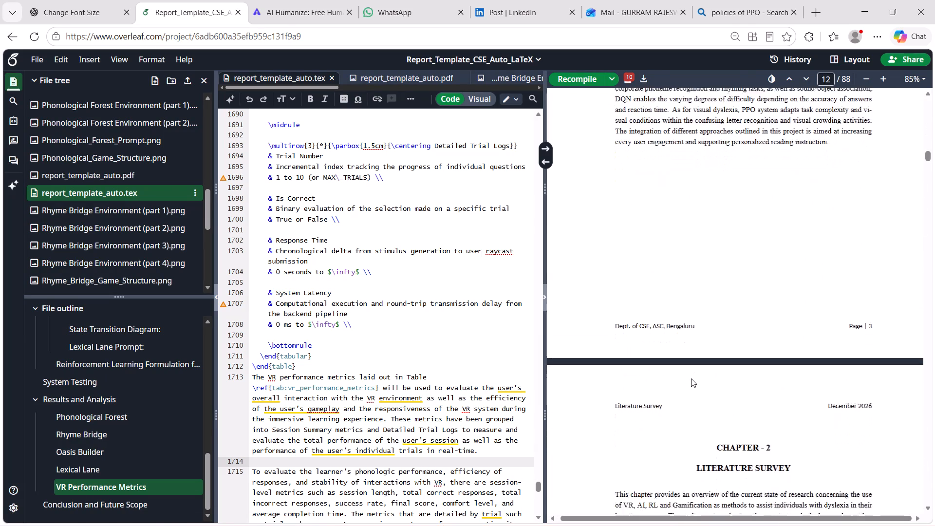
scroll(691, 378, "down", 7)
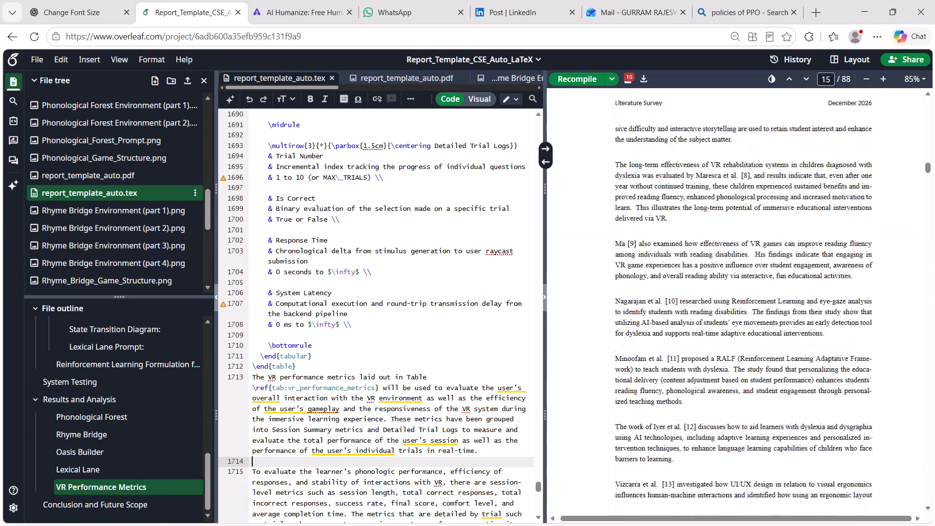
scroll(691, 378, "down", 5)
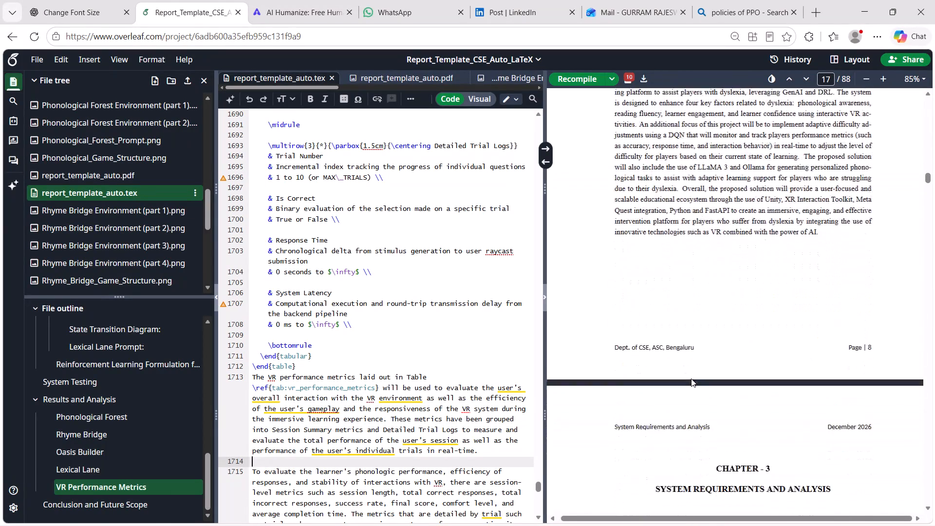
scroll(691, 378, "down", 5)
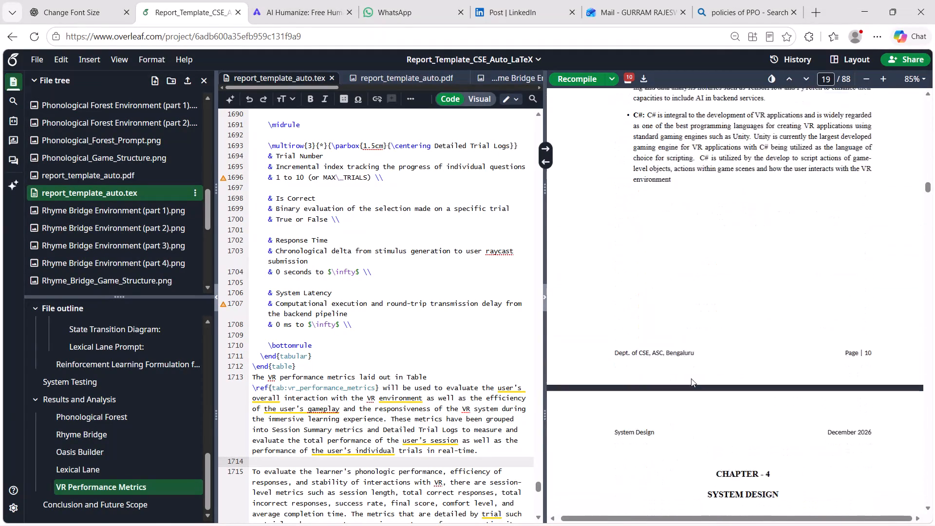
scroll(691, 378, "down", 5)
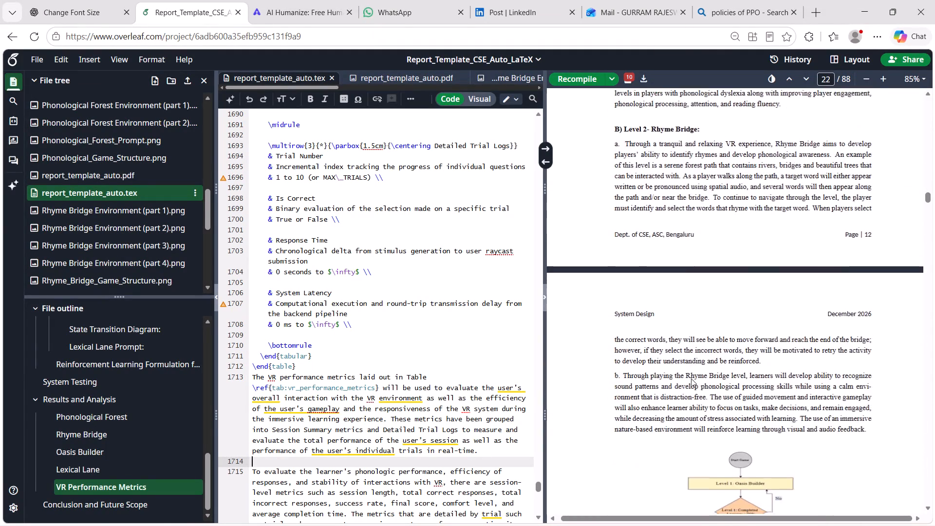
scroll(691, 378, "down", 5)
Review the Phonological Forest, Rhyme Bridge and DQN formulation pages of Chapter 5, through Table 5.1, in the PDF.
scroll(691, 378, "down", 3)
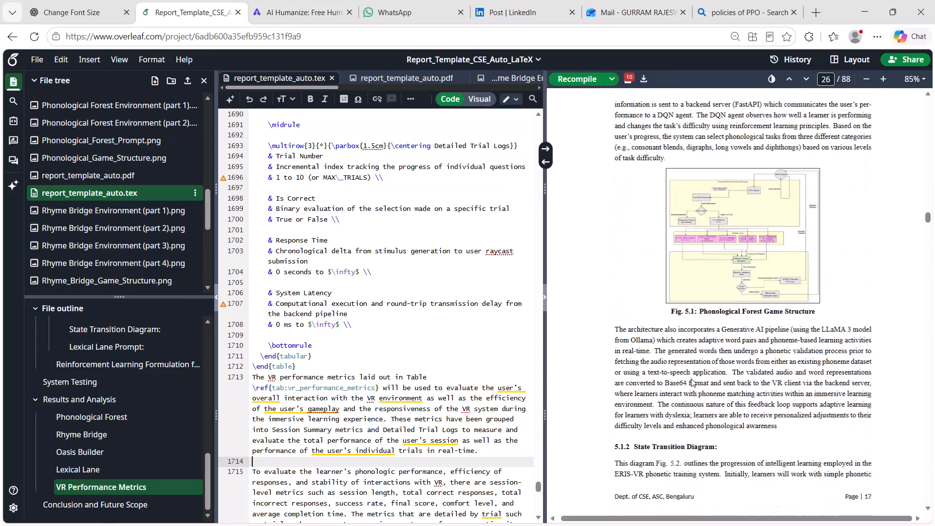
scroll(691, 378, "down", 6)
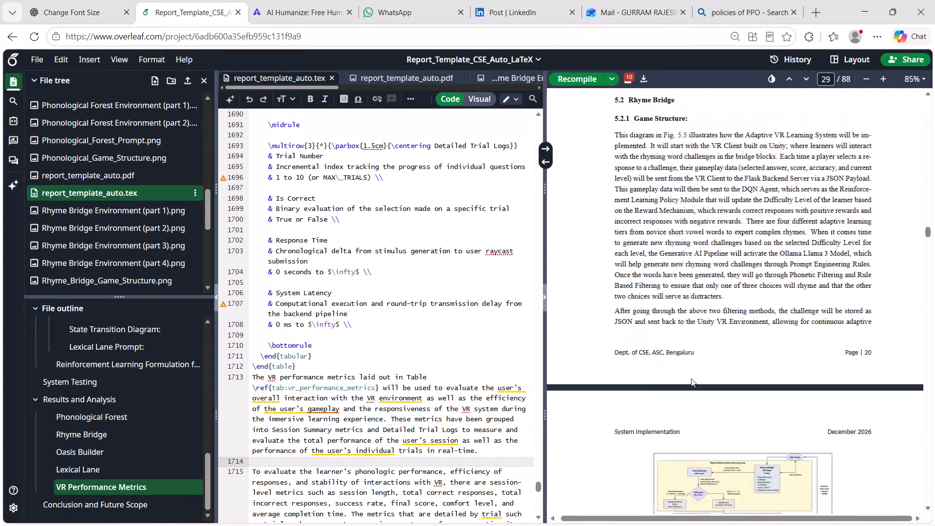
scroll(691, 378, "down", 2)
scroll(691, 378, "up", 2)
scroll(691, 378, "down", 11)
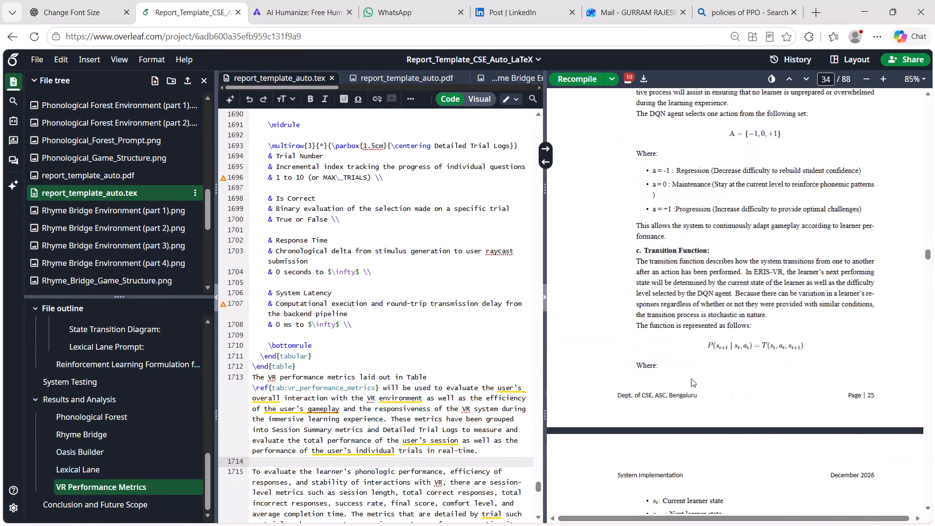
scroll(691, 378, "down", 7)
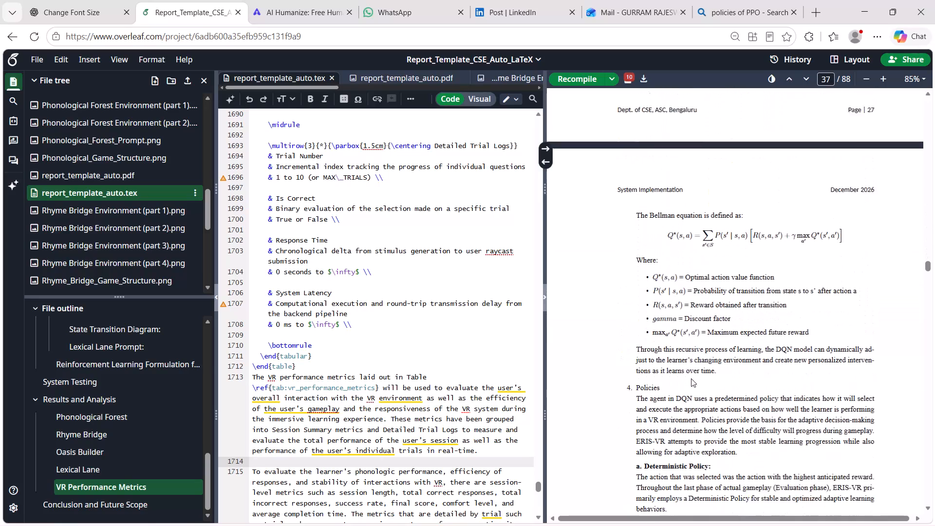
scroll(691, 378, "down", 8)
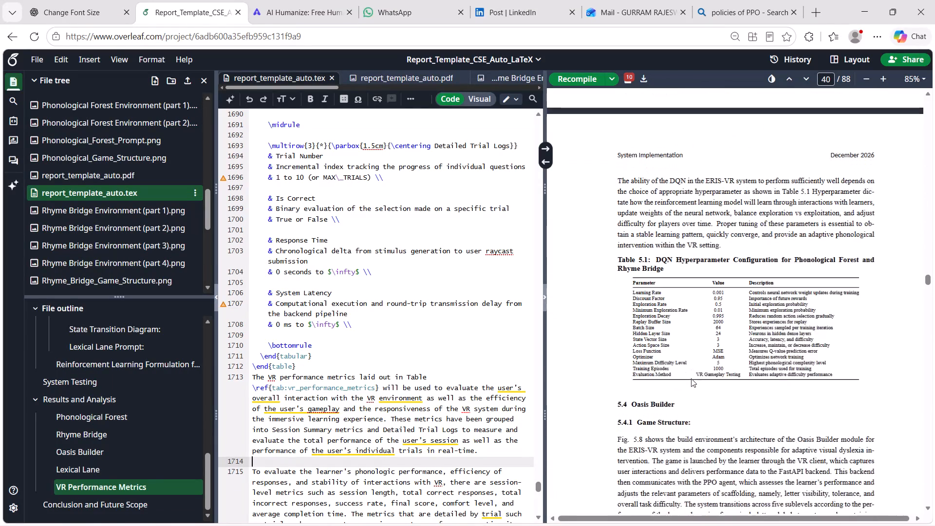
Check the figures and text of the Oasis Builder and Lexical Lane sections in Chapter 5 of the PDF.
scroll(691, 378, "down", 1)
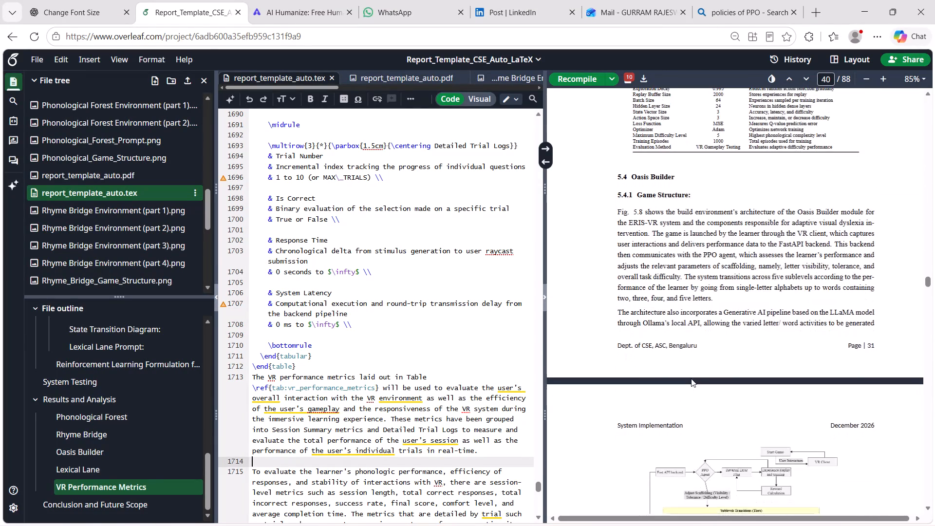
scroll(691, 378, "down", 1)
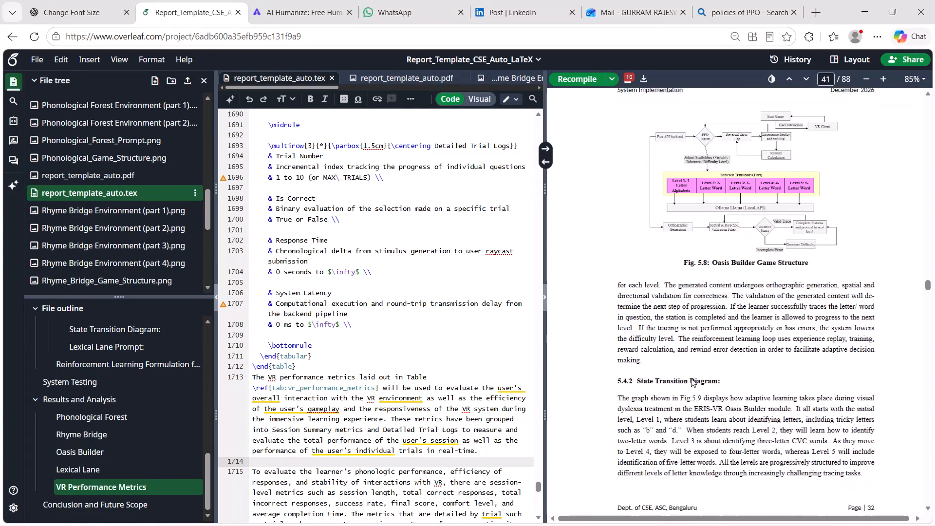
scroll(691, 378, "down", 6)
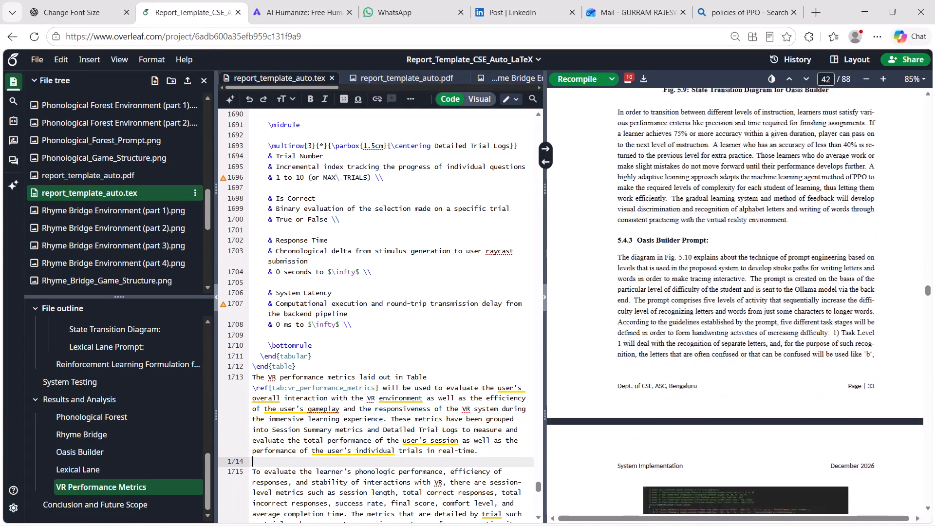
scroll(691, 378, "down", 3)
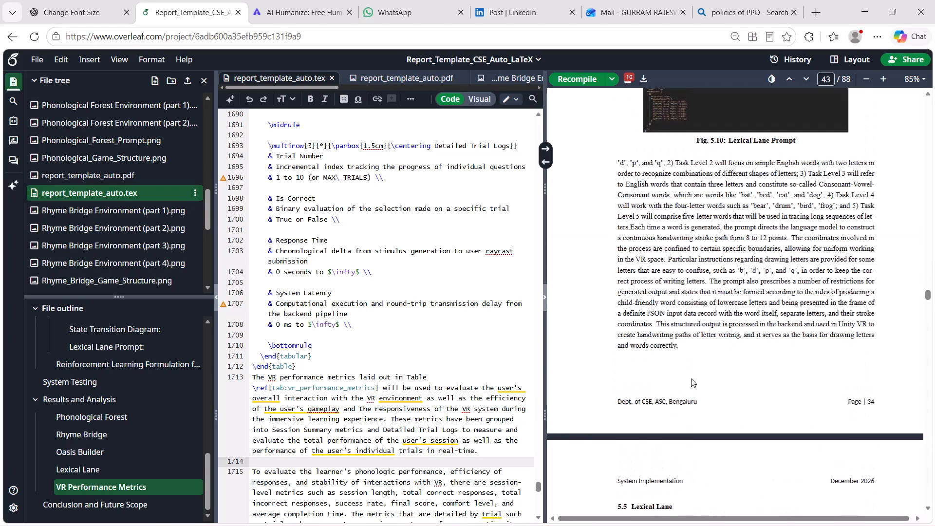
scroll(691, 378, "down", 5)
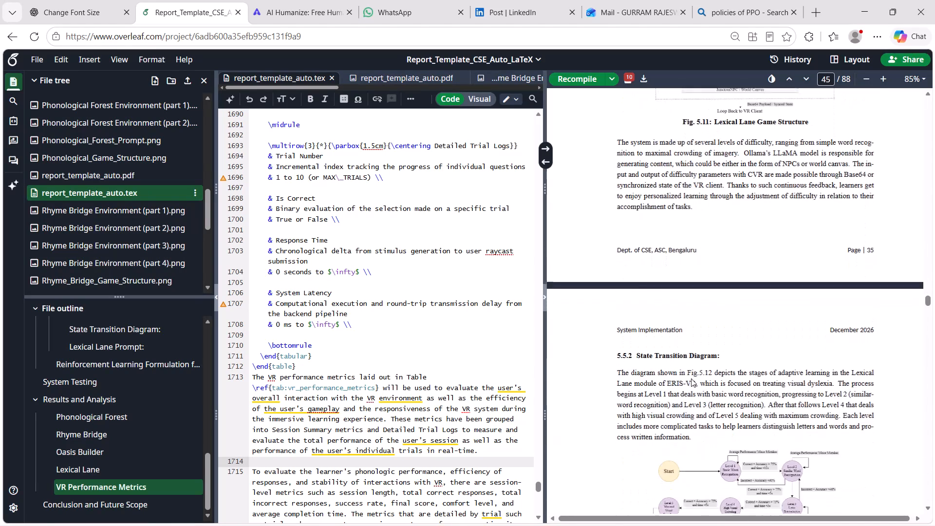
scroll(691, 378, "down", 2)
Review the PPO formulation pages for Oasis Builder and Lexical Lane, including equations, policies and the hyperparameter text.
scroll(691, 378, "down", 2)
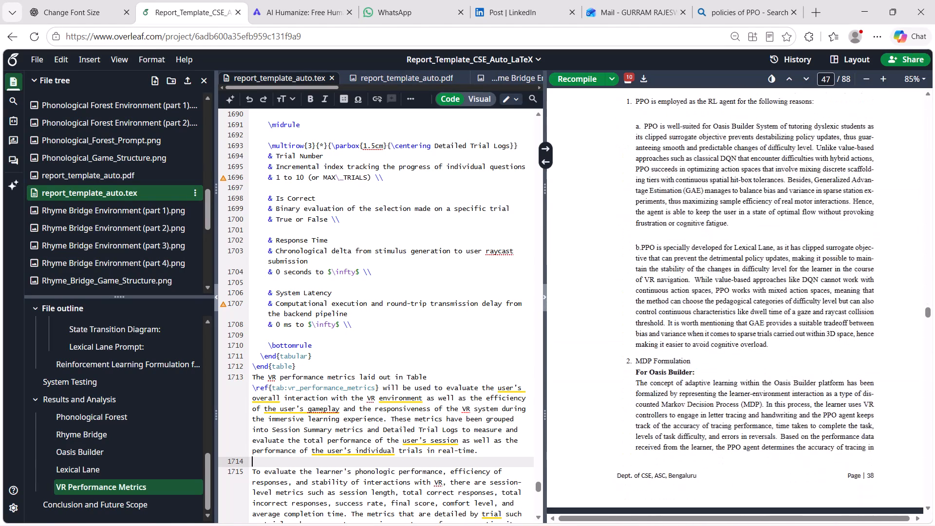
scroll(691, 378, "down", 2)
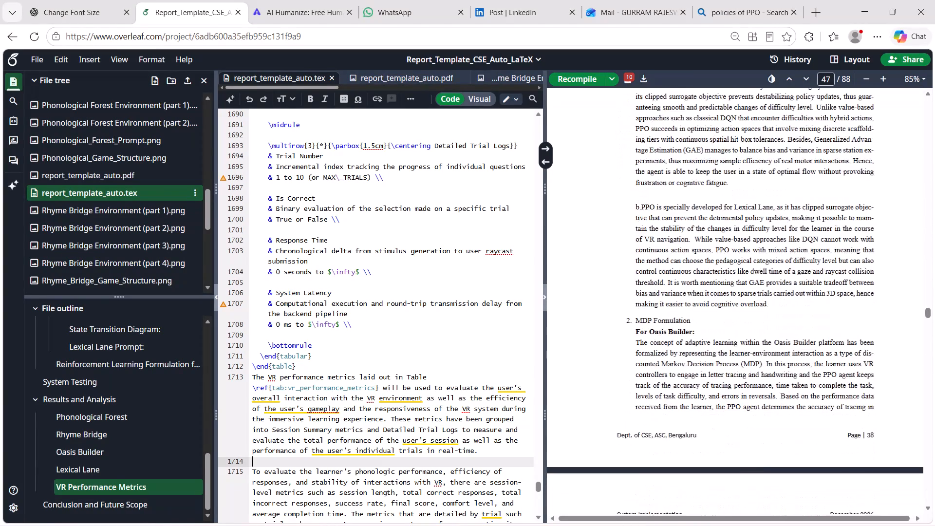
scroll(691, 378, "down", 4)
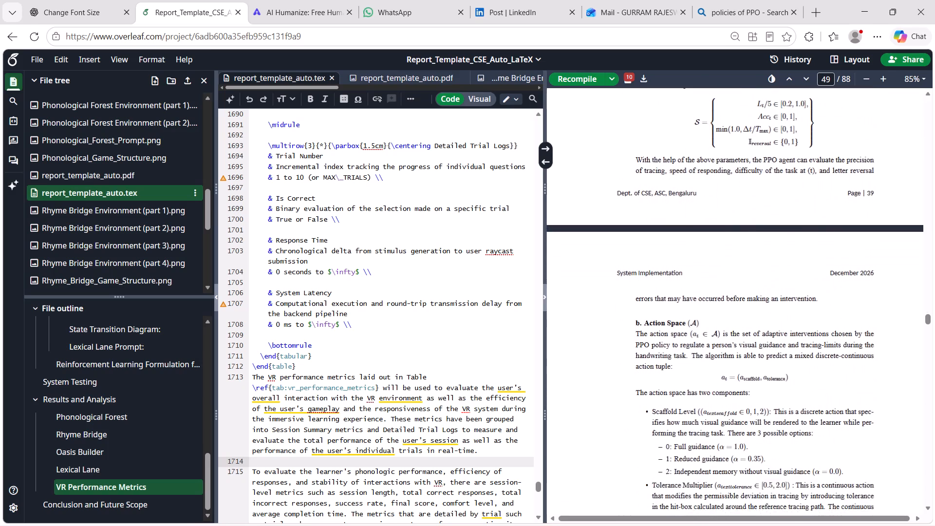
scroll(691, 378, "down", 7)
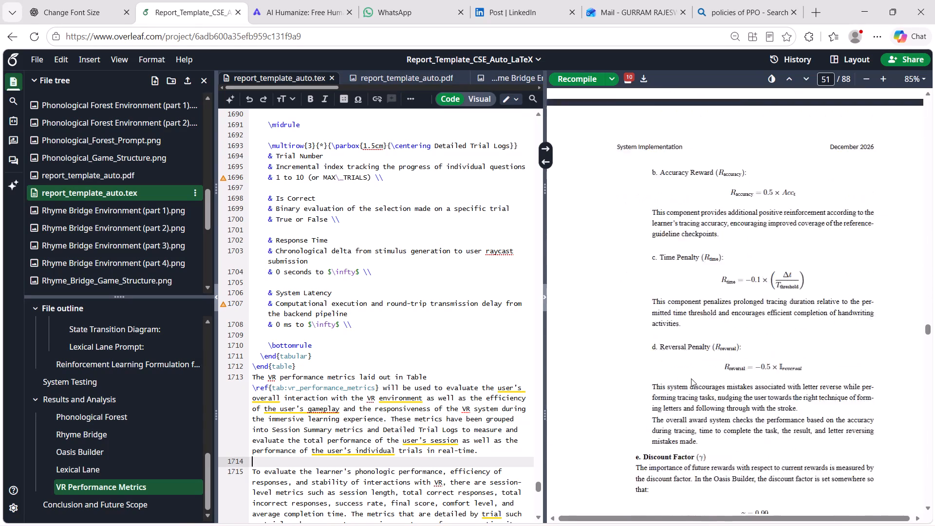
scroll(691, 378, "down", 4)
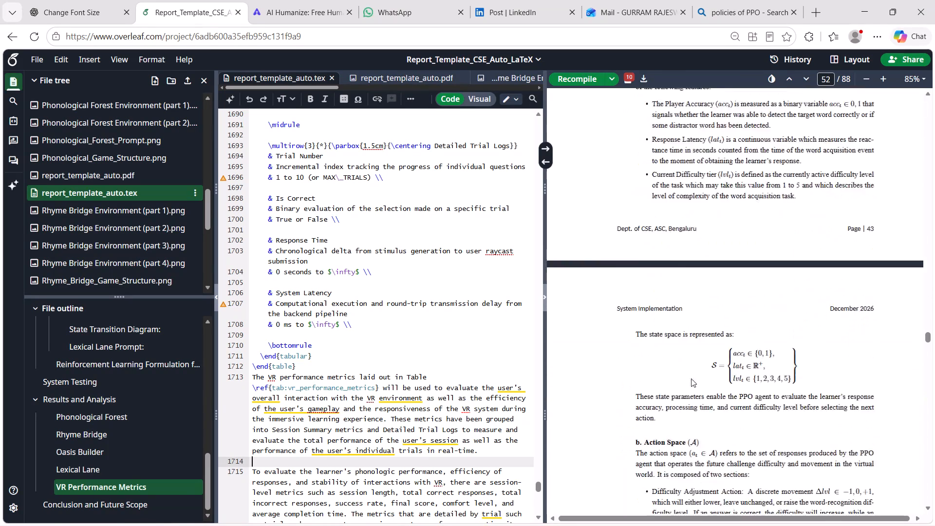
scroll(691, 378, "down", 4)
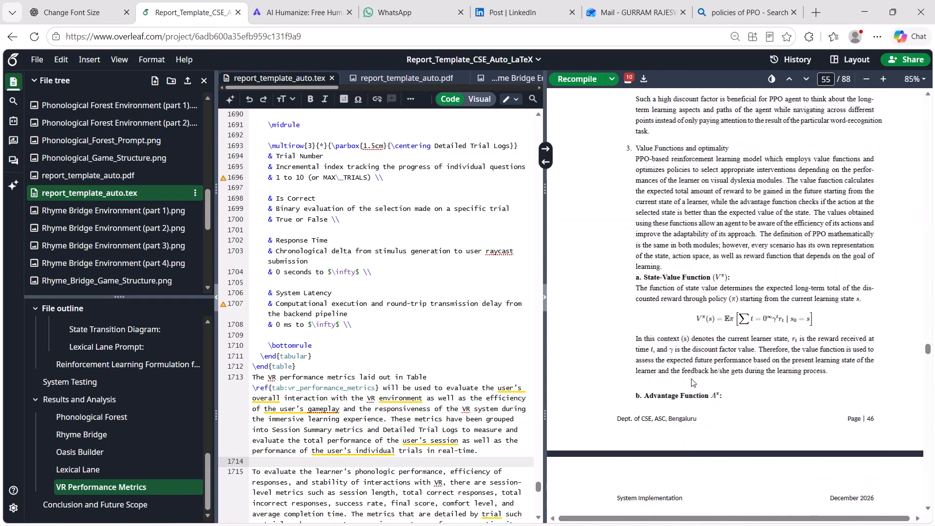
scroll(691, 378, "down", 6)
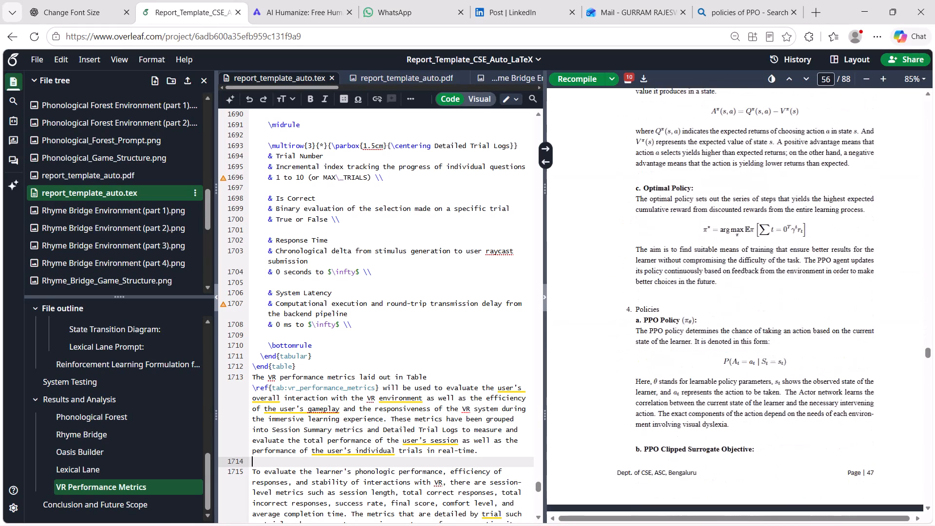
scroll(691, 378, "down", 6)
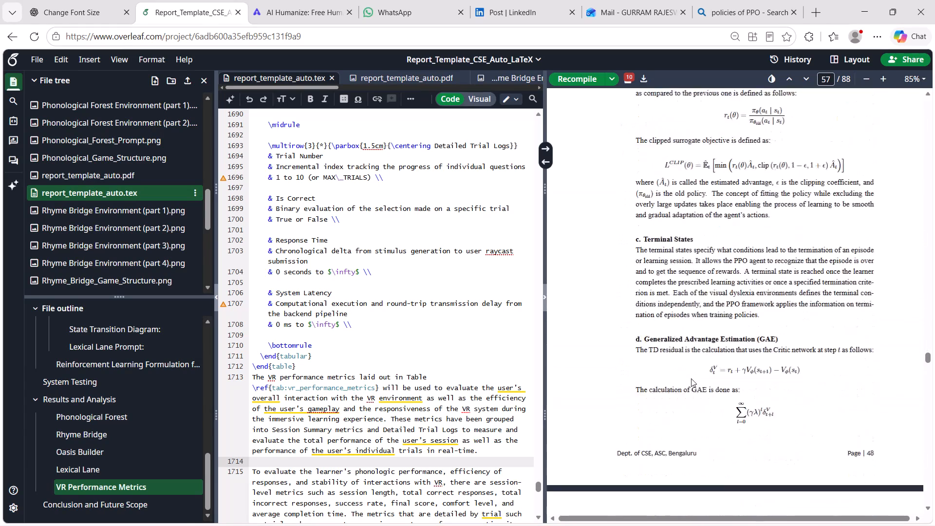
scroll(691, 378, "down", 6)
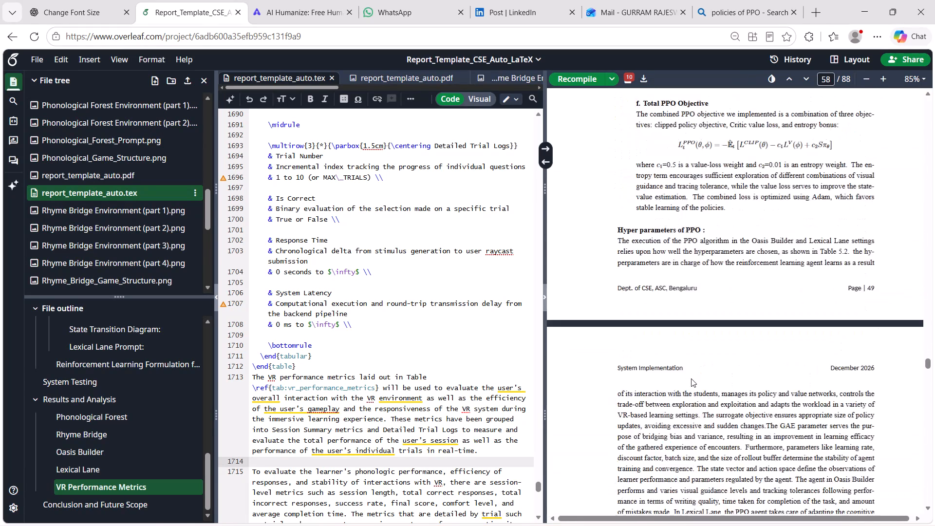
Examine the System Testing chapter, checking Table 6.1 and its surrounding text in the PDF.
scroll(691, 378, "down", 1)
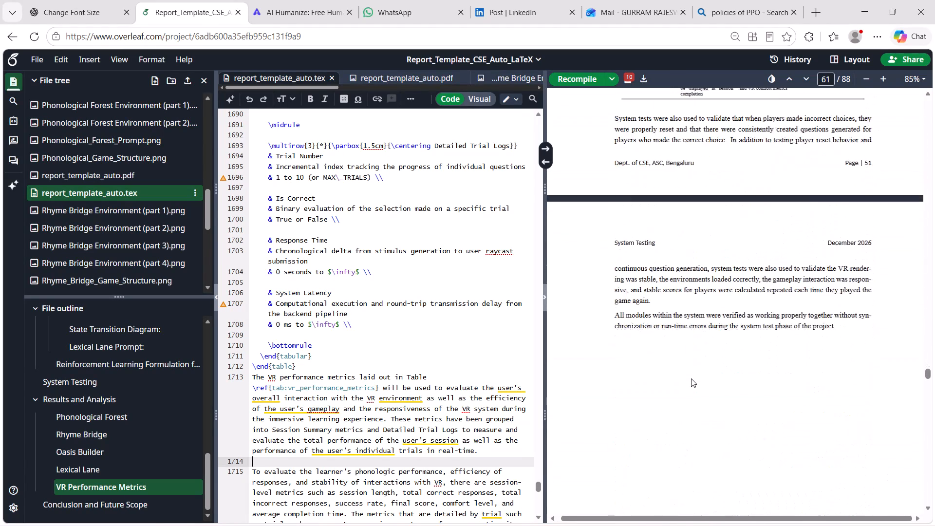
scroll(691, 378, "up", 7)
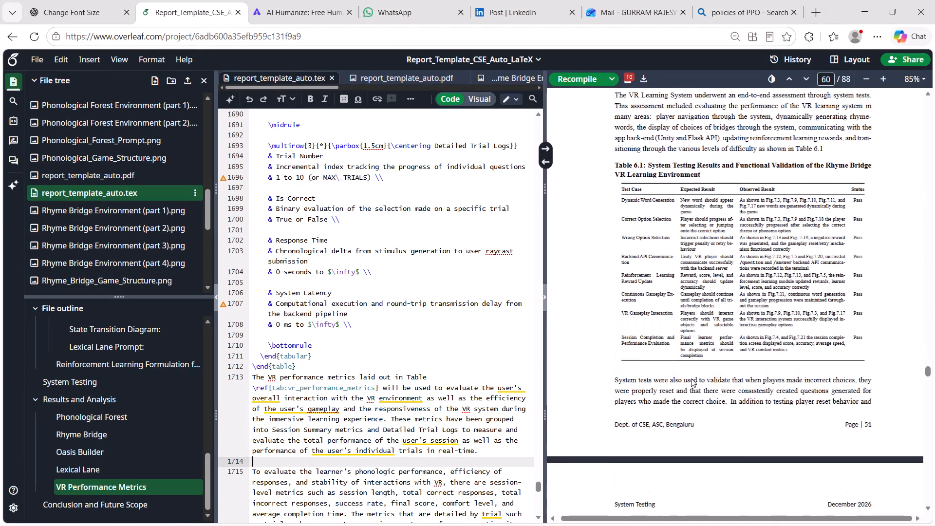
scroll(691, 378, "up", 1)
scroll(691, 378, "down", 2)
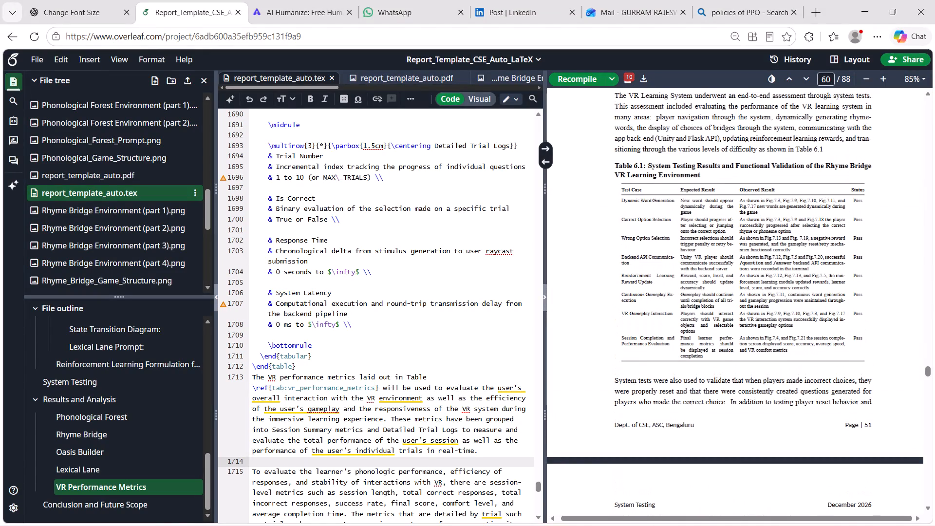
scroll(691, 378, "down", 7)
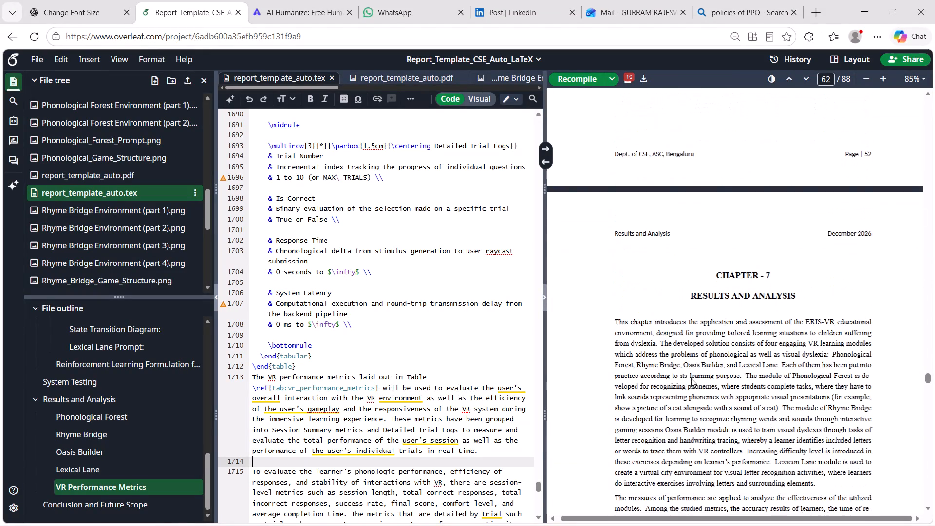
Review the Chapter 7 introduction and the figure placement in the Phonological Forest and Rhyme Bridge results sections.
scroll(691, 378, "down", 4)
scroll(691, 378, "left", 1)
scroll(691, 378, "down", 2)
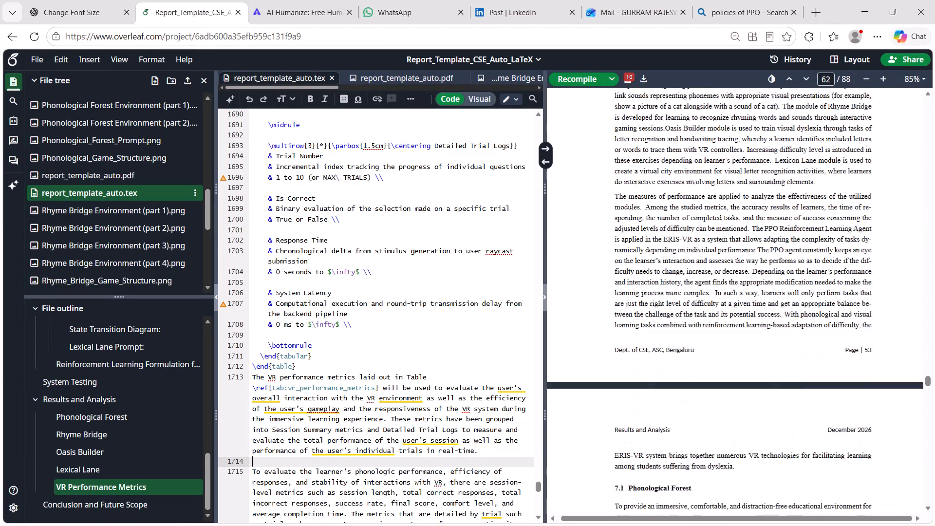
scroll(691, 378, "down", 3)
scroll(691, 378, "up", 4)
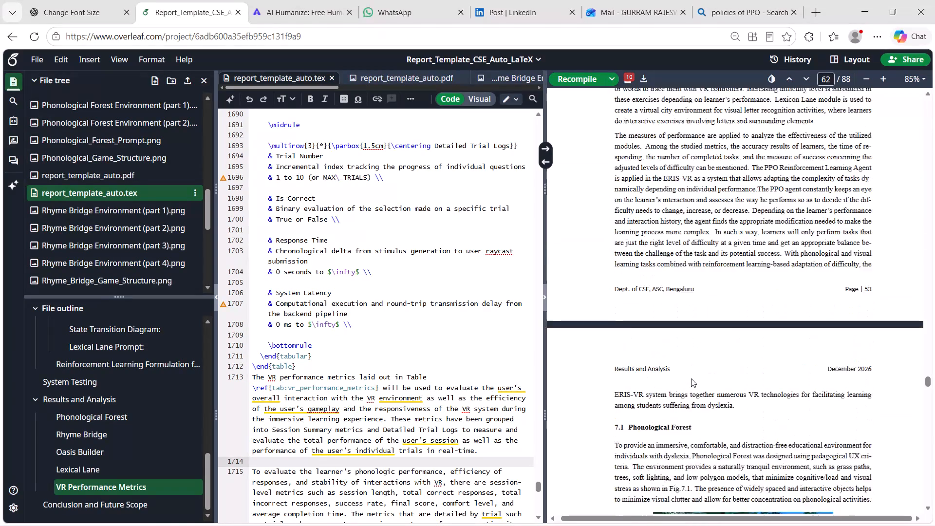
scroll(691, 378, "down", 1)
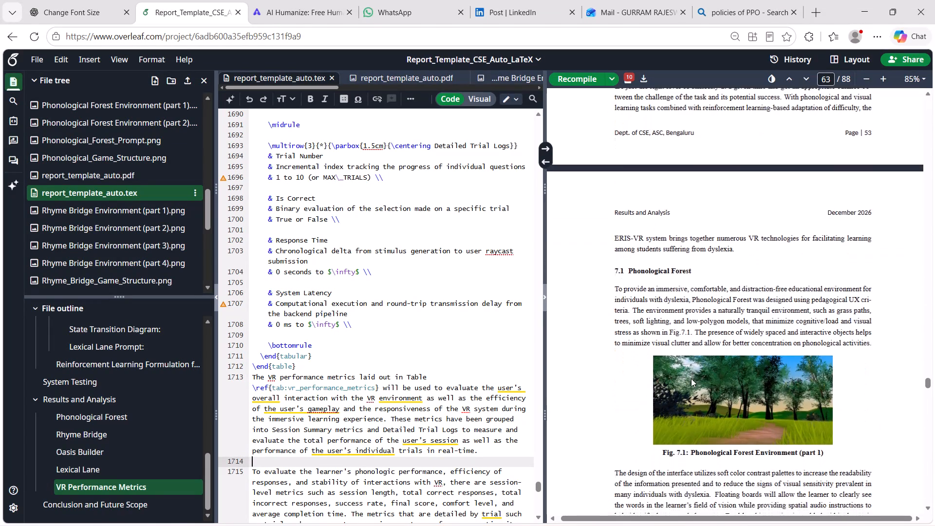
scroll(691, 378, "down", 8)
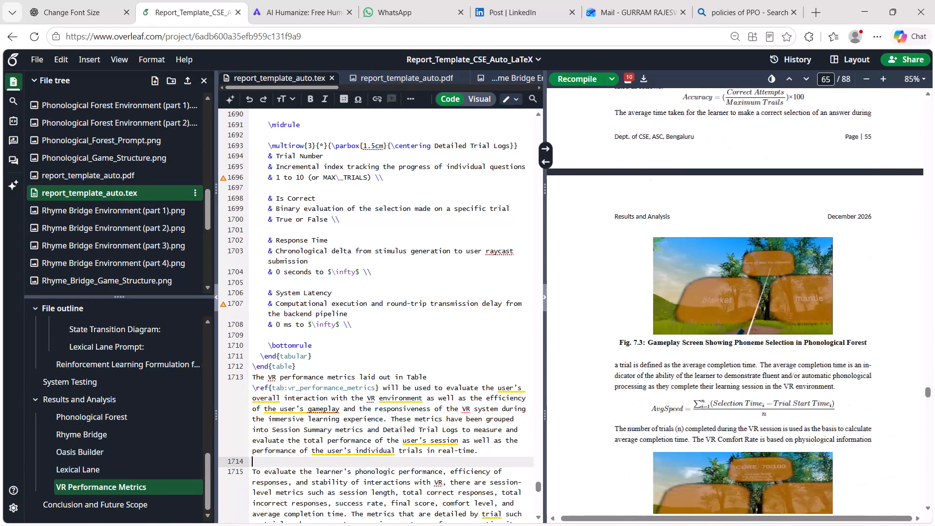
scroll(691, 378, "down", 9)
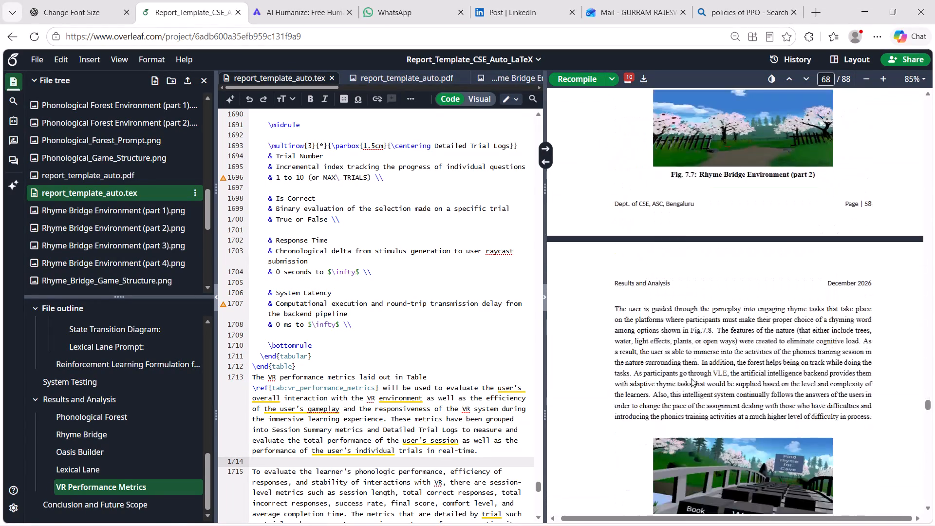
scroll(691, 378, "down", 3)
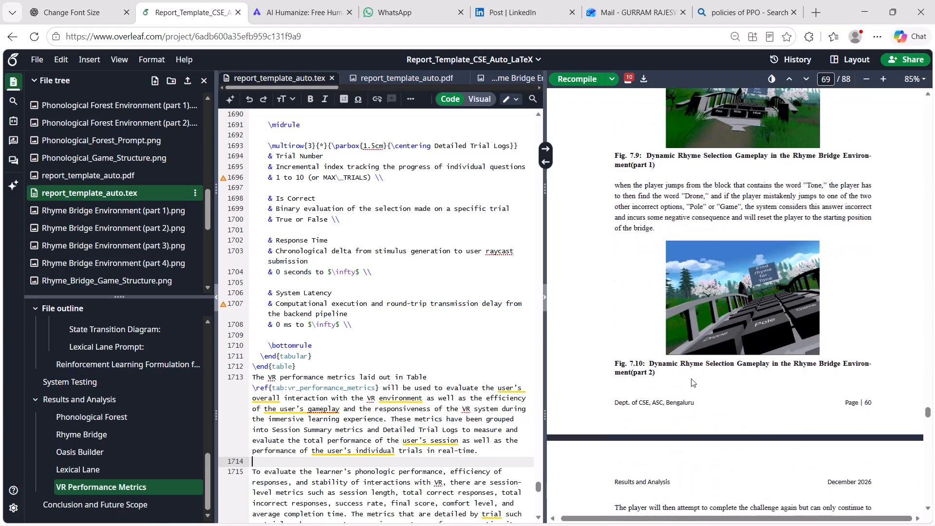
scroll(691, 378, "down", 9)
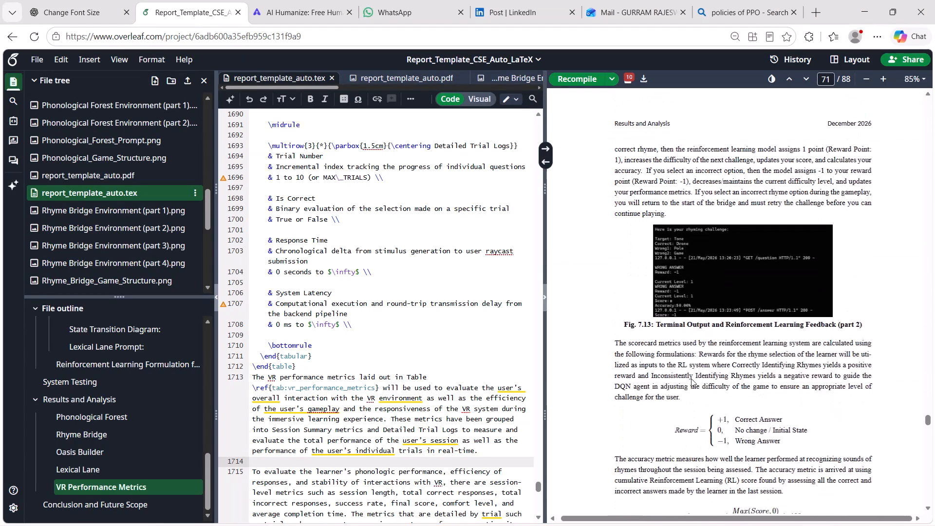
scroll(691, 378, "down", 2)
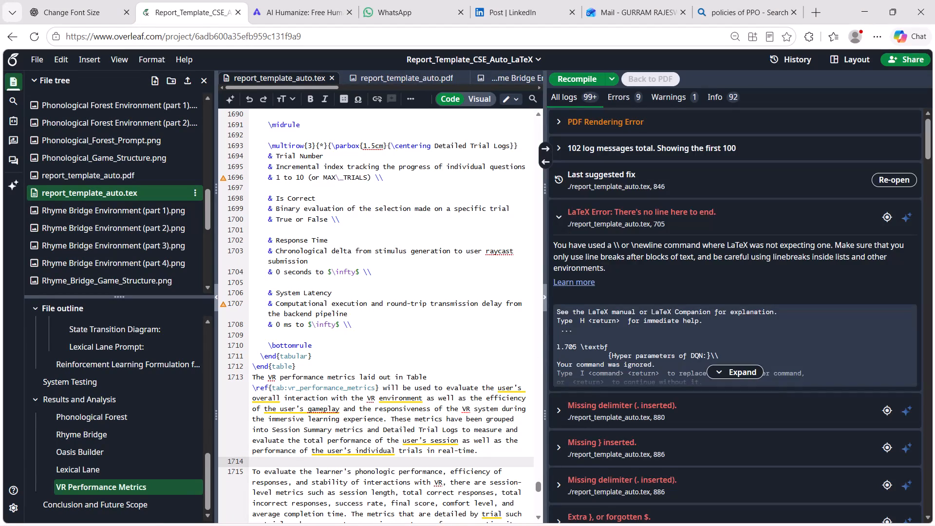
Recompile the report to reload the PDF preview.
left_click(475, 319)
key("ctrl+s")
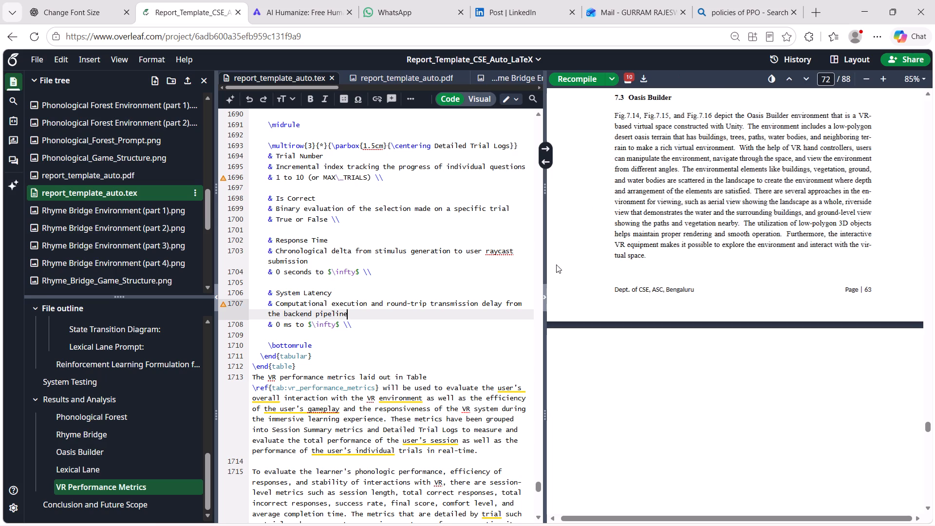
Continue reviewing the Chapter 7 results pages from the Oasis Builder section in the PDF.
scroll(682, 248, "down", 1)
scroll(682, 248, "up", 3)
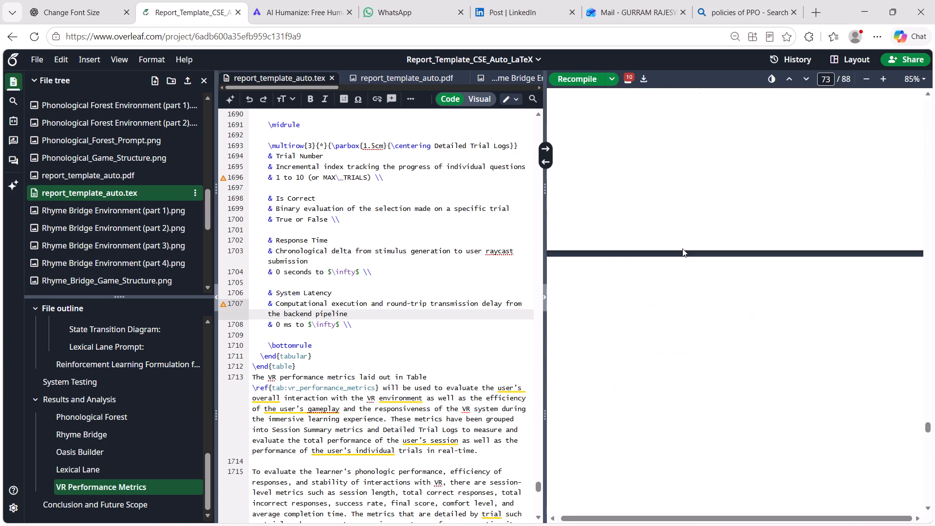
Review the Rhyme Bridge and Oasis Builder results pages in the PDF, checking figures, captions and surrounding text.
scroll(682, 248, "up", 9)
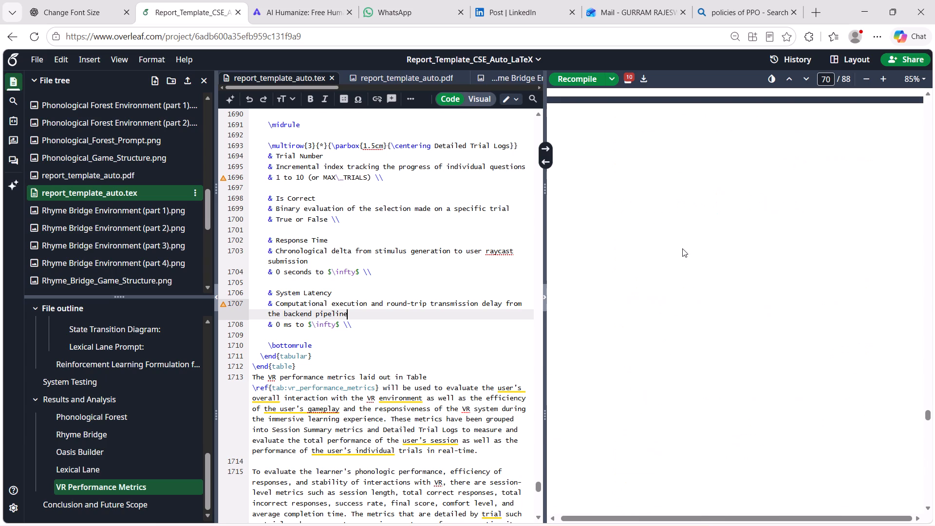
scroll(682, 248, "up", 9)
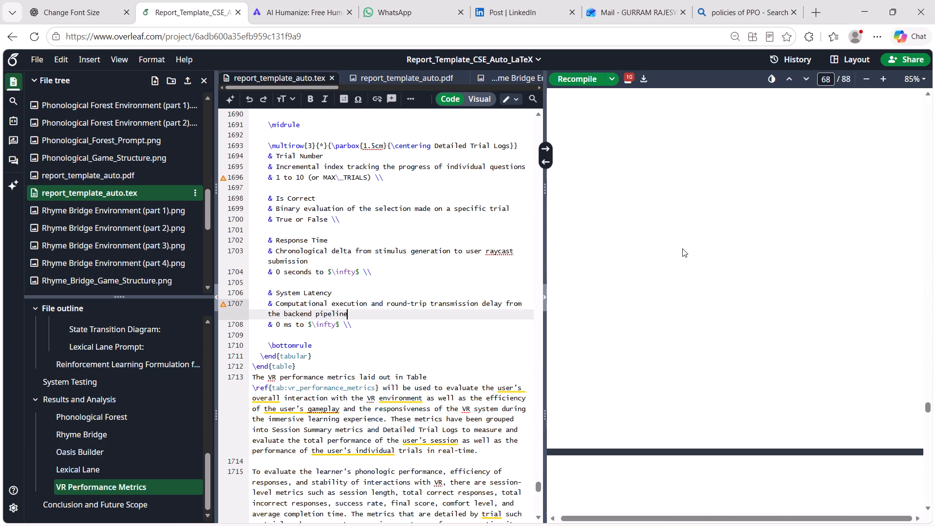
left_click(682, 248)
scroll(682, 248, "down", 2)
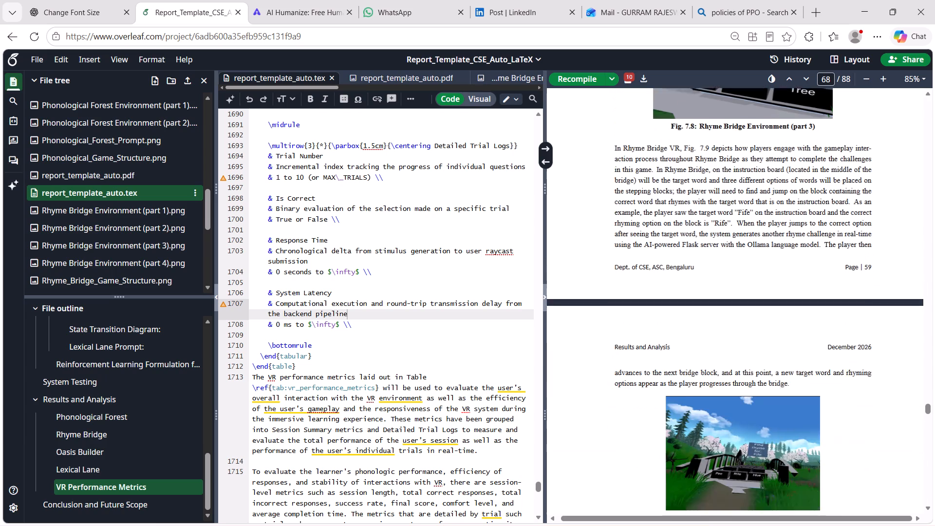
scroll(682, 248, "down", 11)
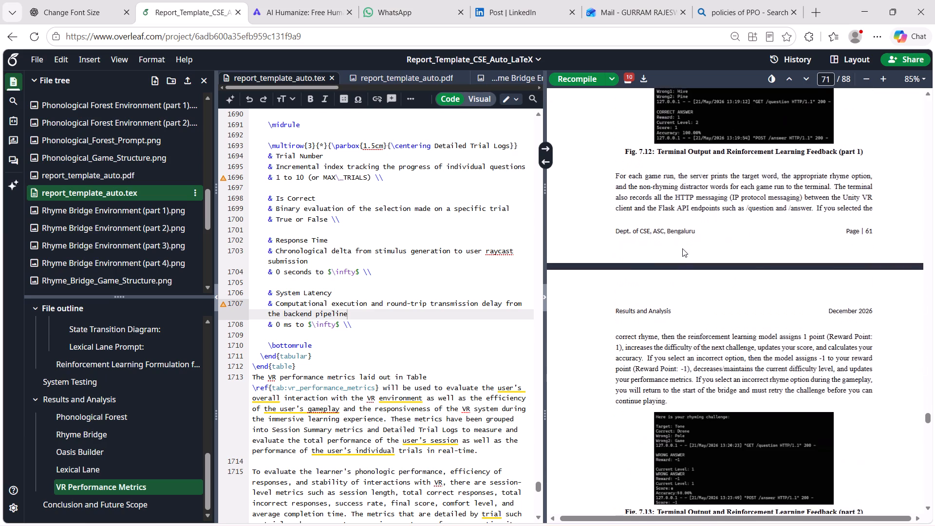
scroll(682, 248, "down", 5)
scroll(682, 248, "up", 2)
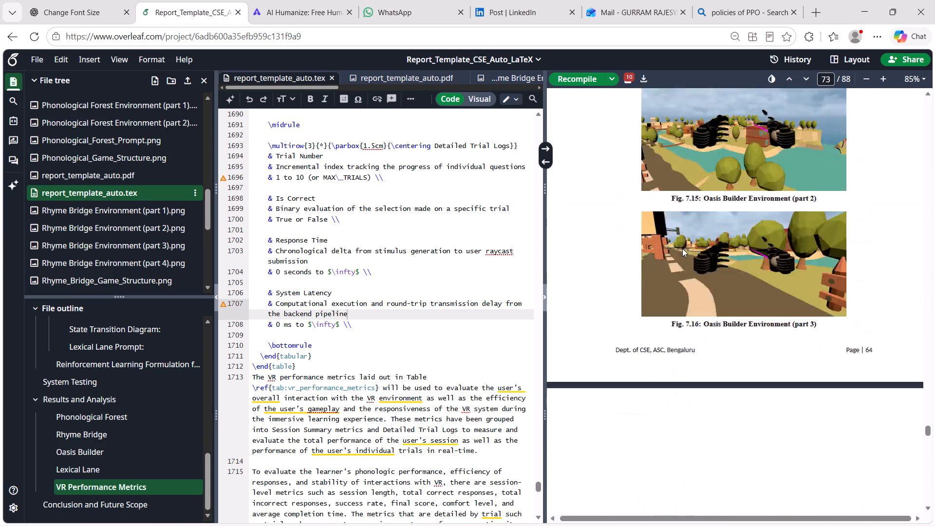
scroll(682, 248, "up", 1)
scroll(682, 248, "down", 2)
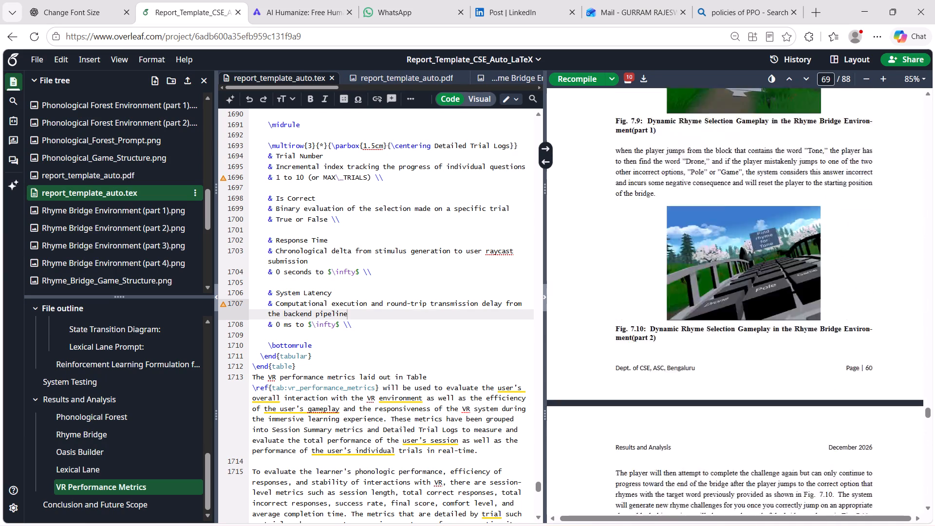
scroll(682, 248, "down", 5)
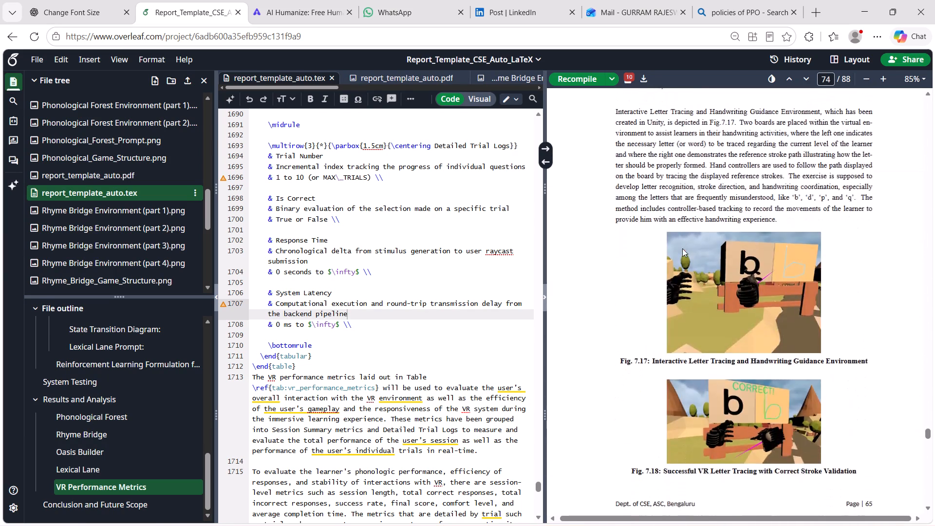
scroll(682, 248, "down", 4)
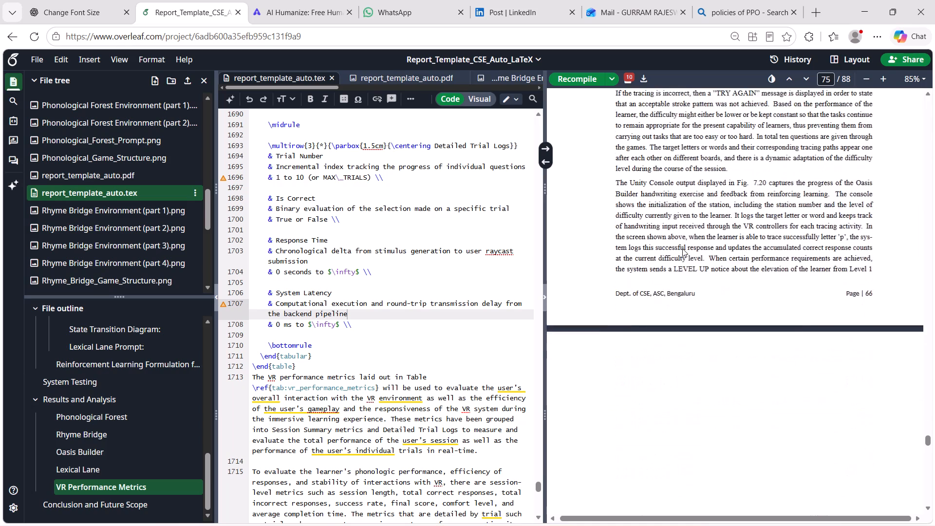
scroll(682, 248, "down", 2)
scroll(682, 248, "up", 1)
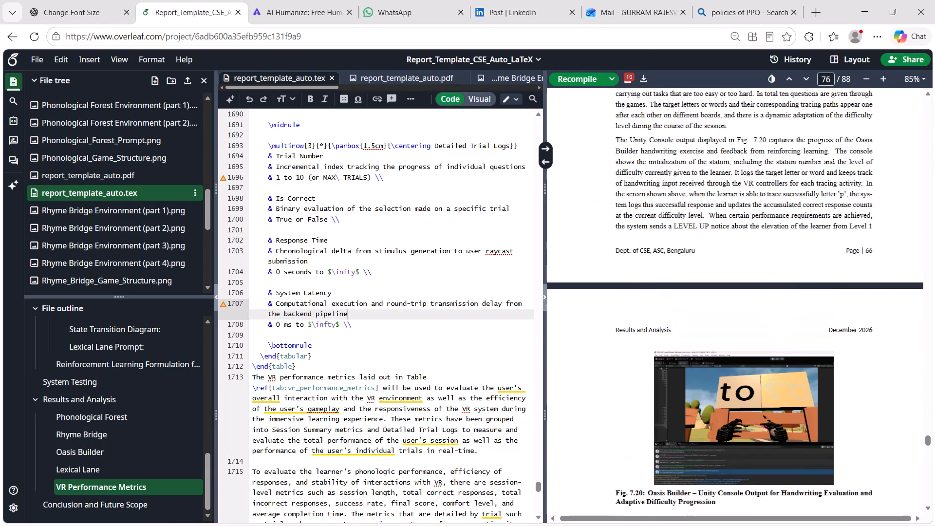
Review the remaining PDF pages from the Lexical Lane results through Table 7.1 and the conclusion to the end of the references.
scroll(682, 248, "down", 10)
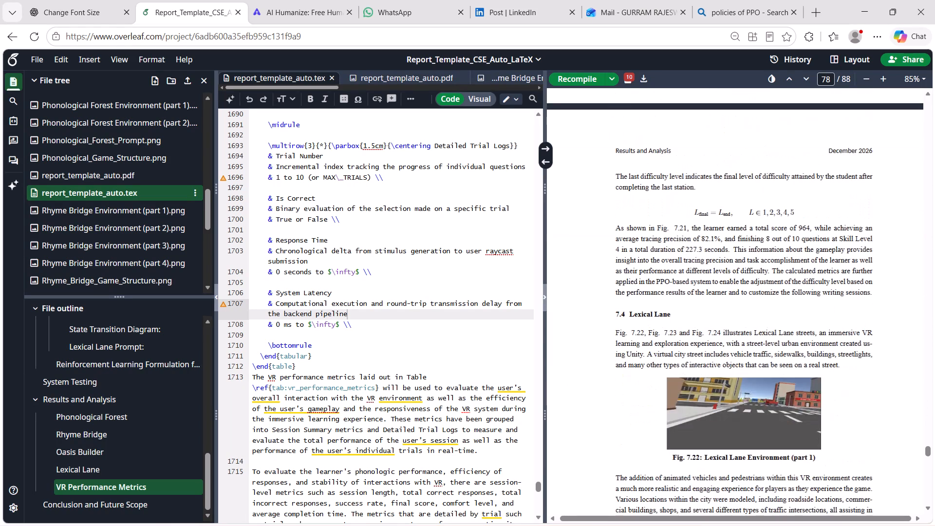
scroll(682, 248, "down", 6)
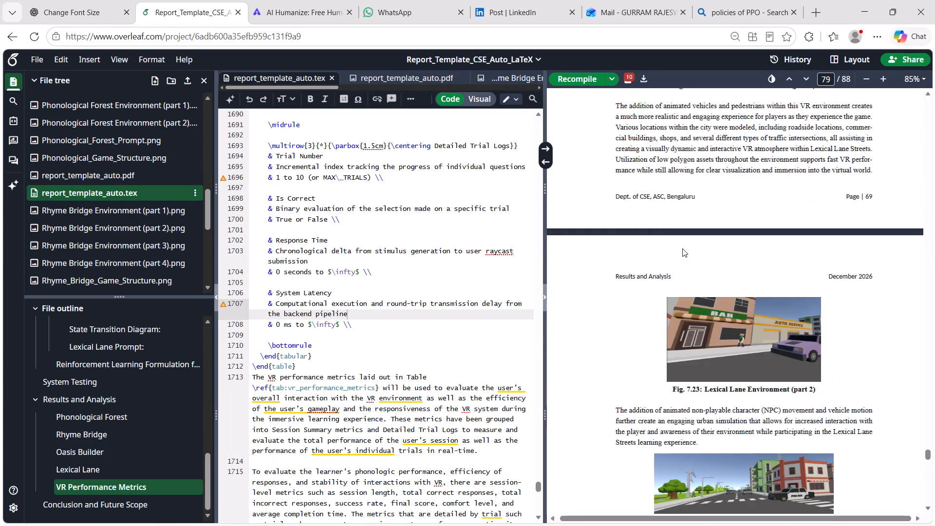
scroll(682, 248, "down", 11)
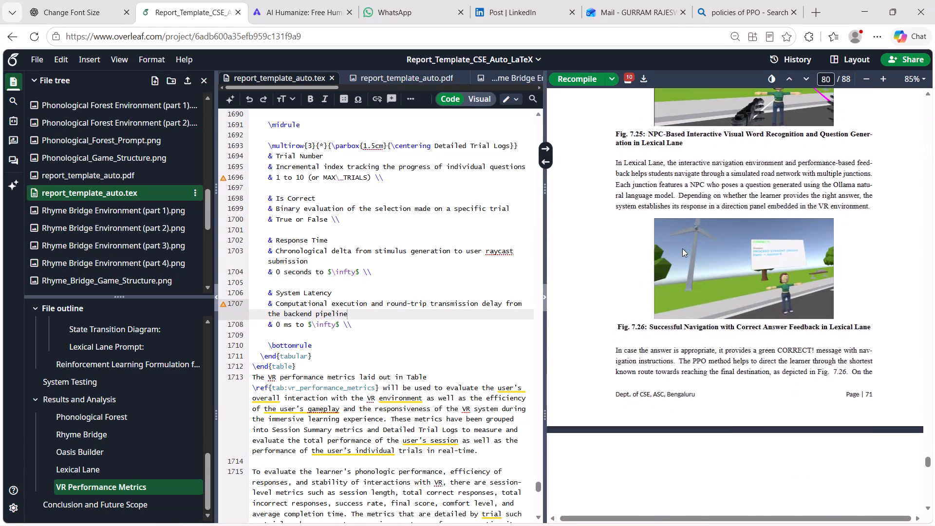
scroll(682, 248, "down", 9)
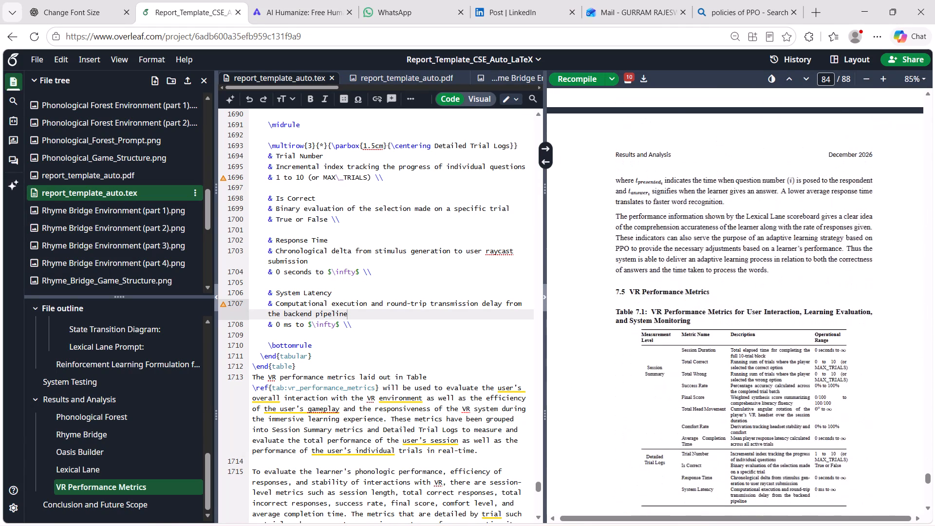
scroll(682, 248, "down", 6)
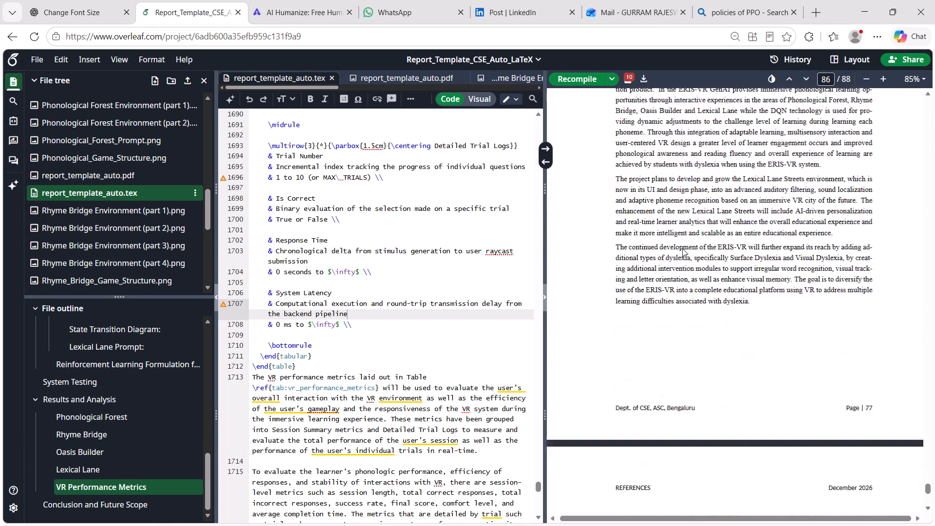
scroll(682, 248, "down", 9)
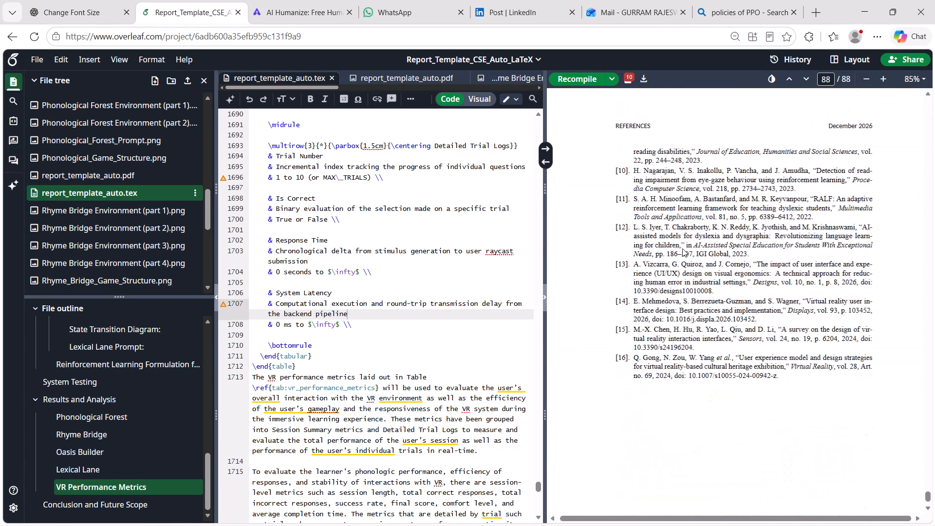
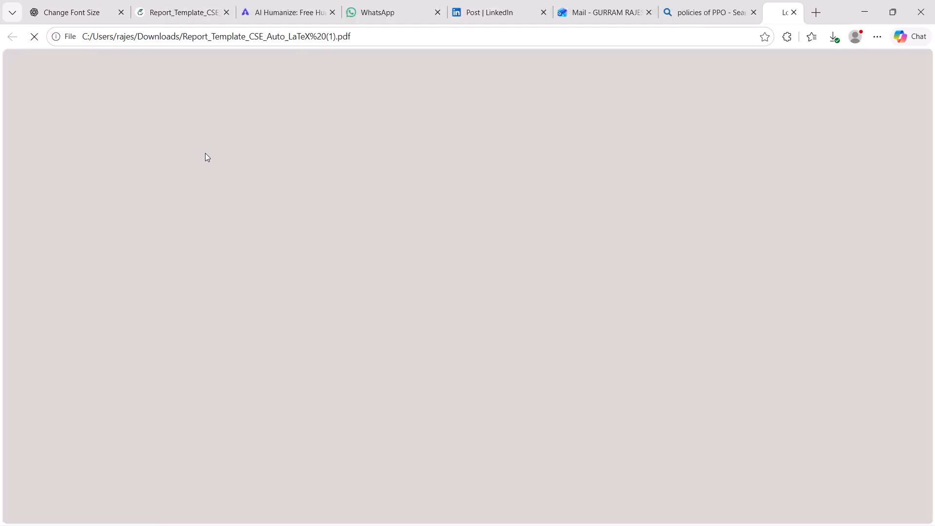
Review the downloaded report PDF's front matter, from the title page, acknowledgements and abstract through the table of contents and list of figures.
scroll(420, 352, "down", 1)
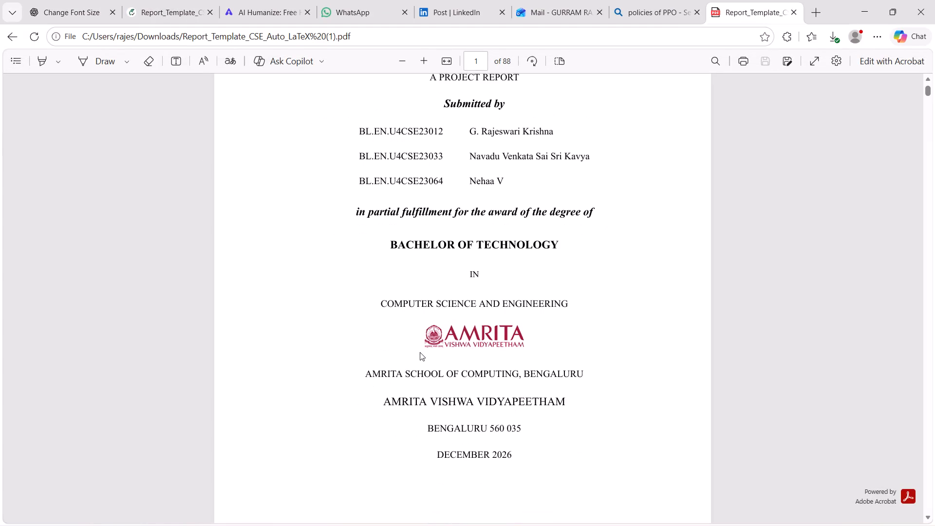
scroll(420, 352, "down", 11)
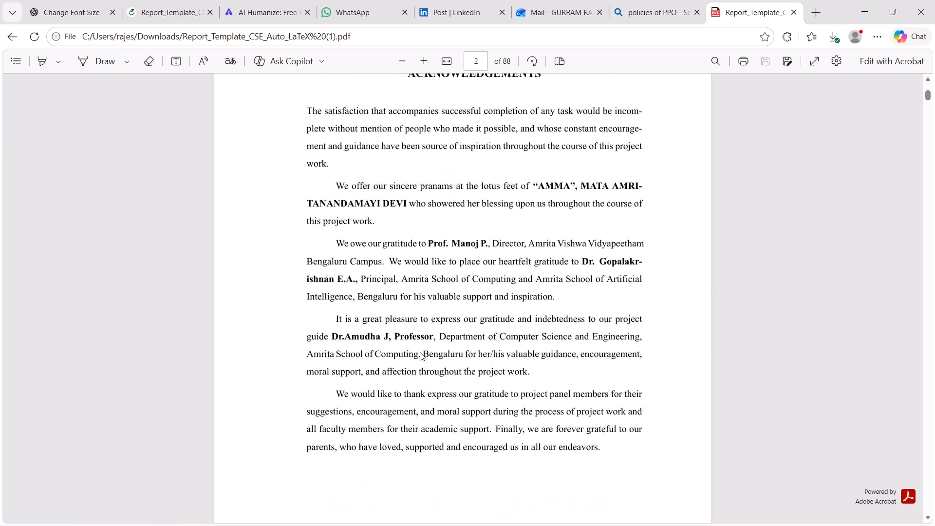
scroll(420, 352, "down", 7)
scroll(420, 352, "up", 1)
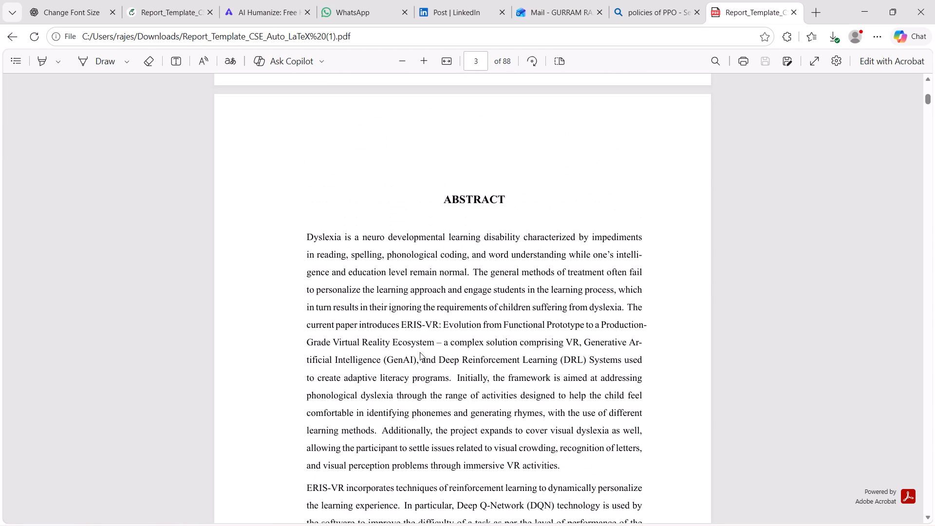
scroll(420, 352, "up", 1)
scroll(420, 352, "down", 11)
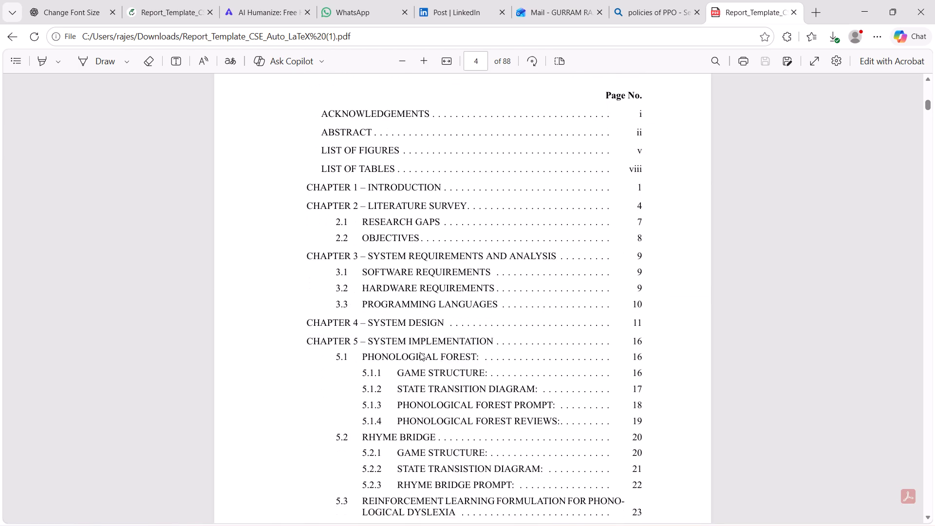
scroll(420, 352, "down", 3)
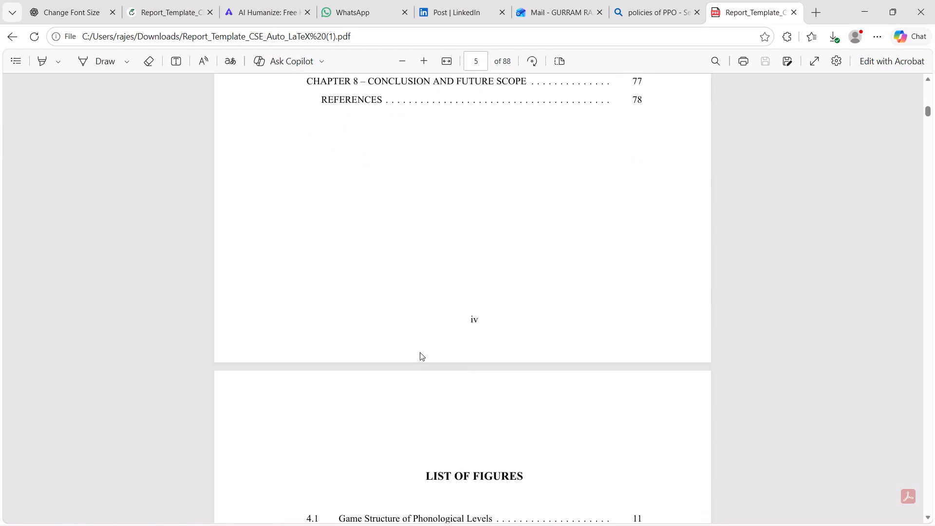
scroll(420, 352, "down", 3)
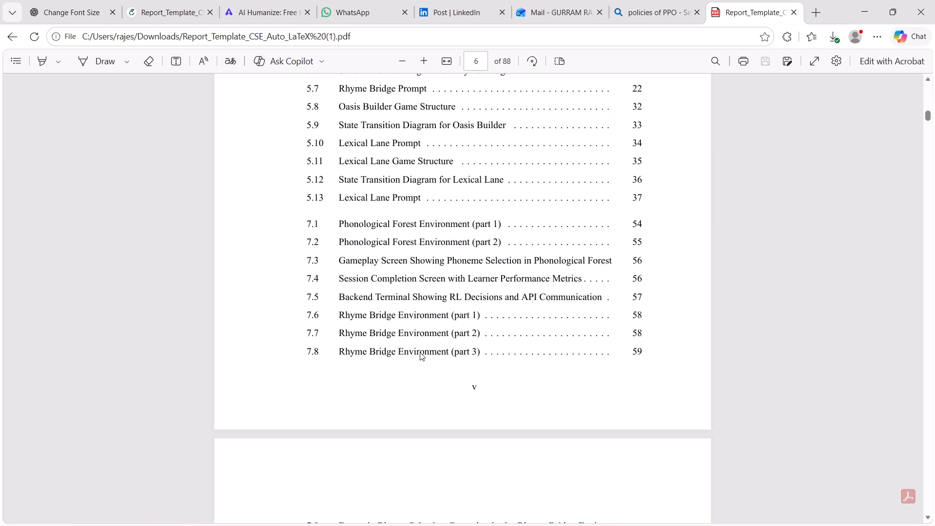
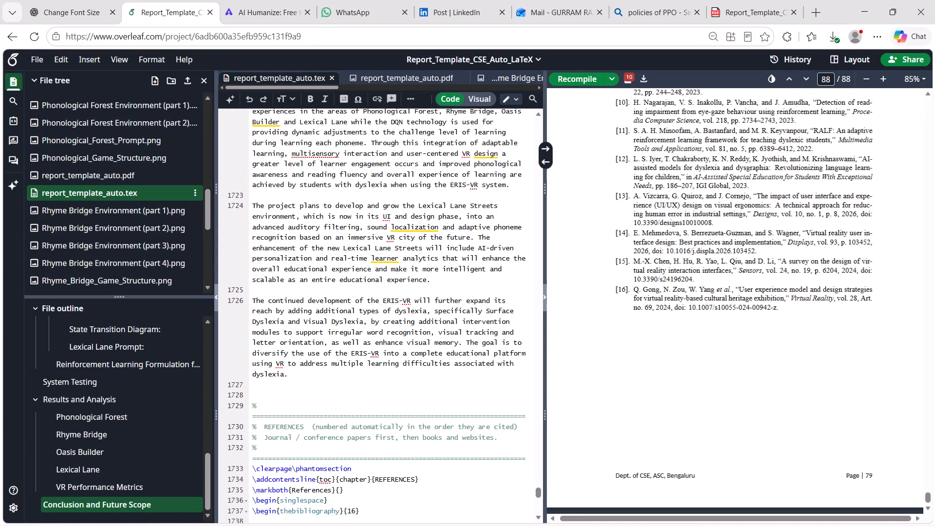
Jump from the Conclusion and Future Scope source to its PDF page and compare the Chapter 8 text in both.
scroll(518, 175, "up", 1)
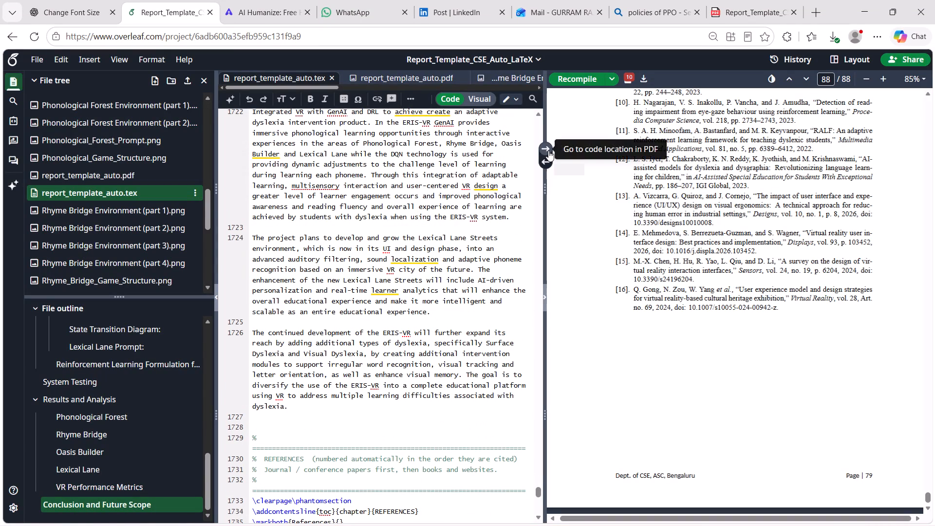
left_click(548, 150)
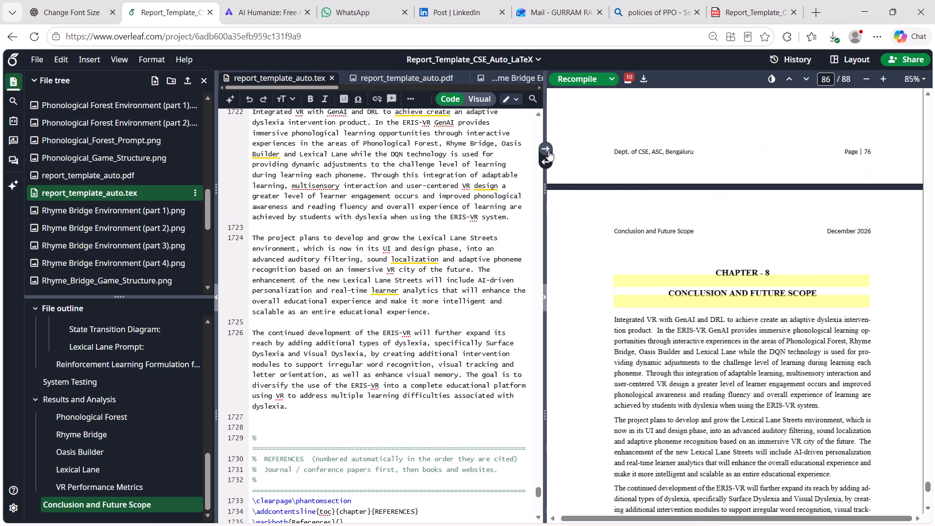
scroll(633, 260, "down", 2)
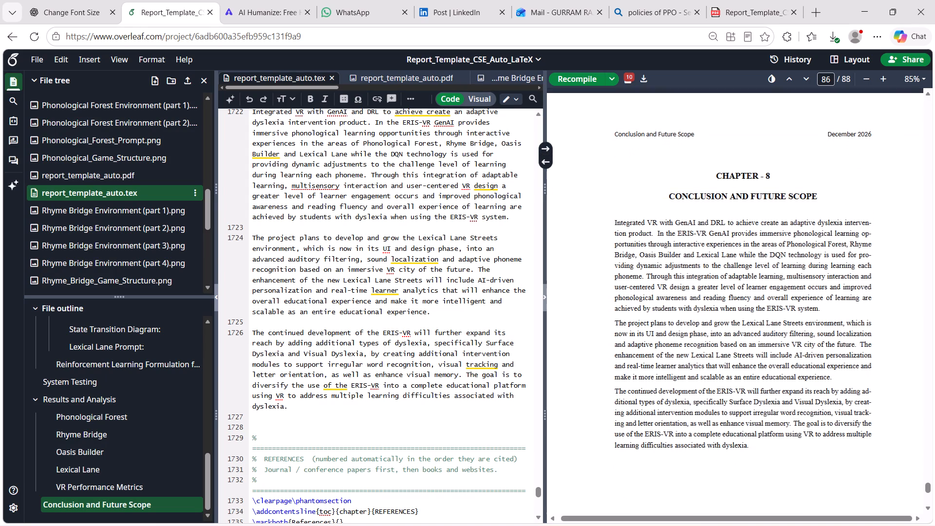
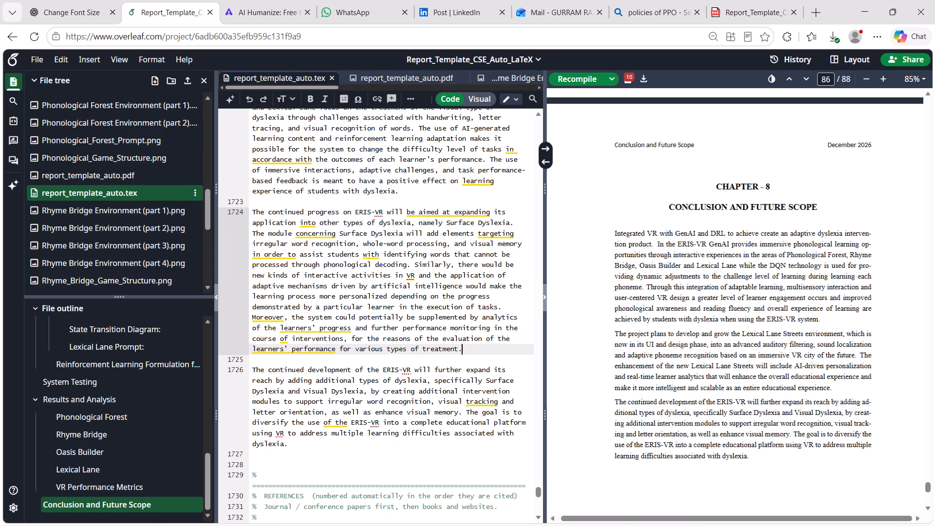
left_click_drag(253, 366, 302, 442)
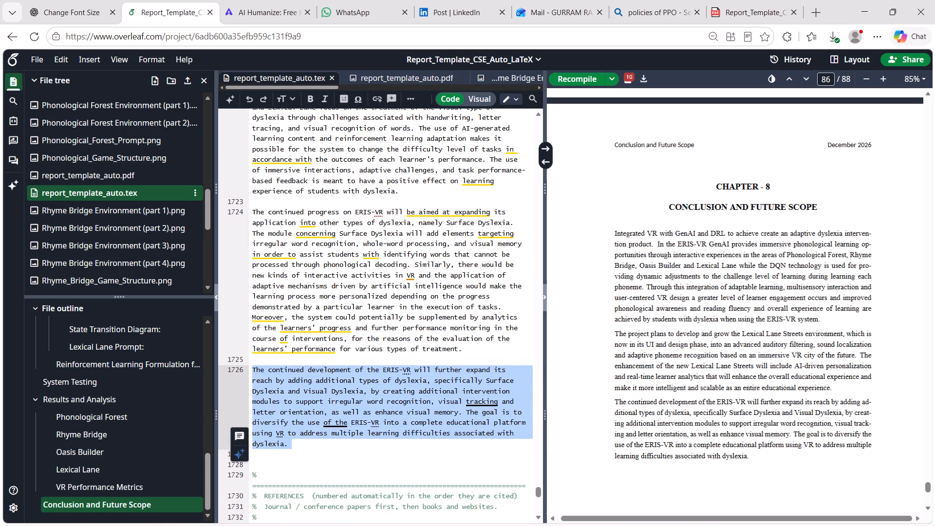
key("ctrl+v")
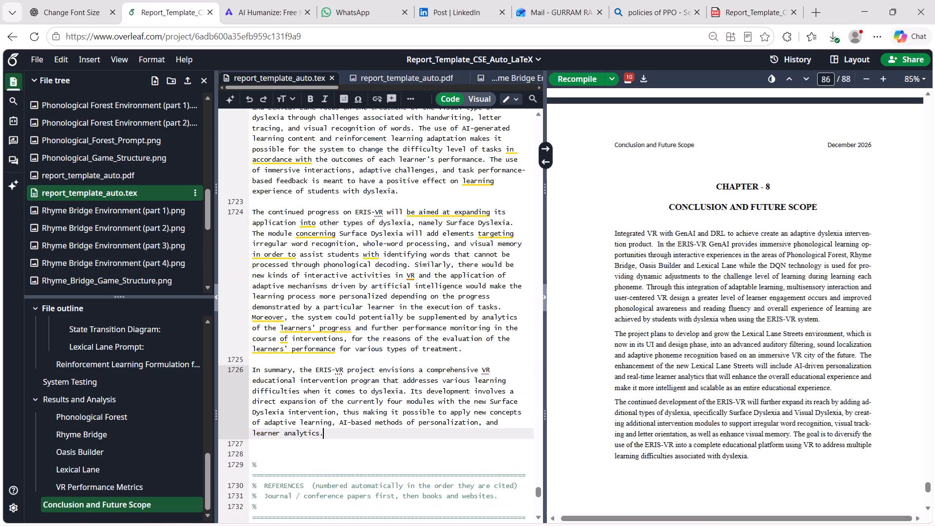
key("ctrl+s")
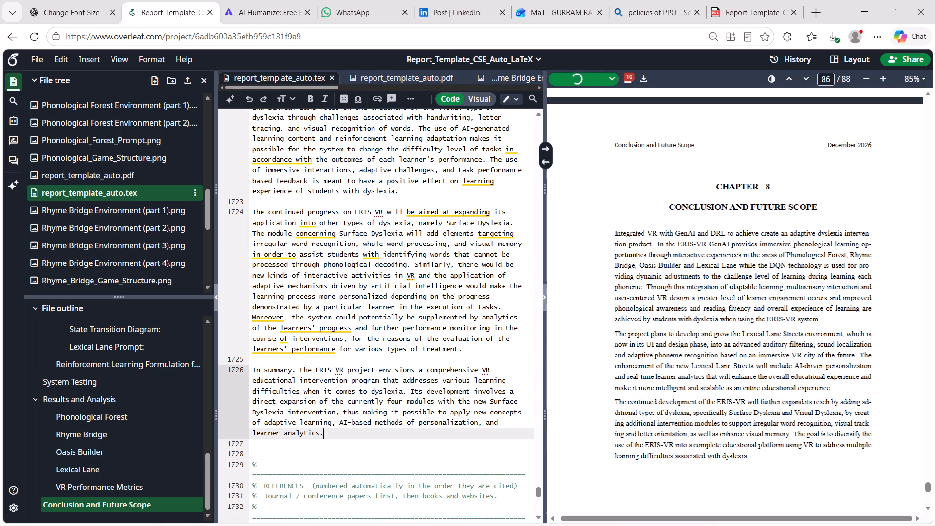
Review the compiled PDF from the VR Performance Metrics section through Chapter 8, checking the new paragraphs and page breaks.
scroll(766, 407, "down", 2)
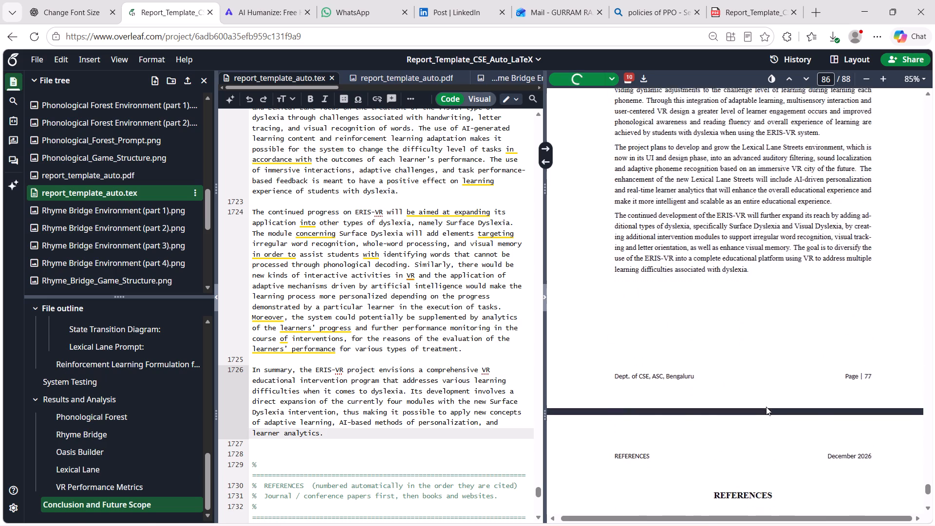
scroll(766, 407, "down", 2)
scroll(766, 407, "up", 3)
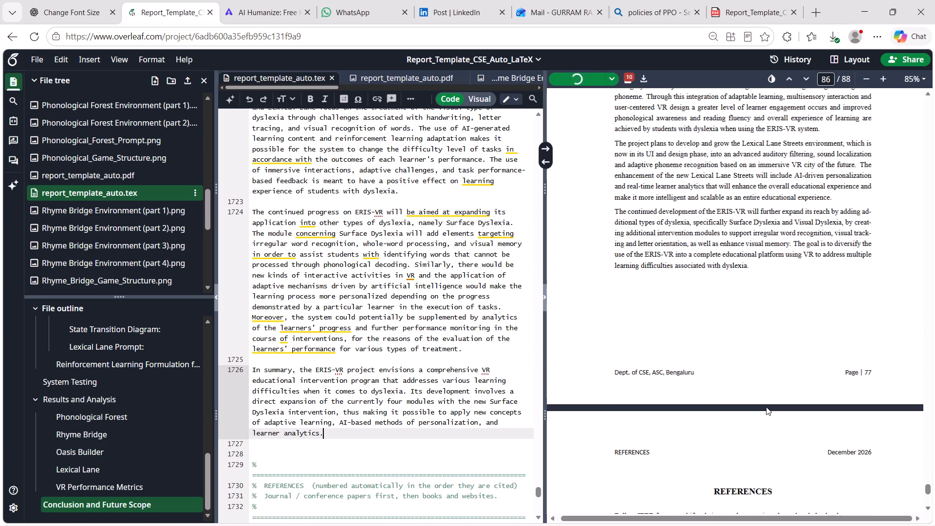
scroll(766, 407, "up", 1)
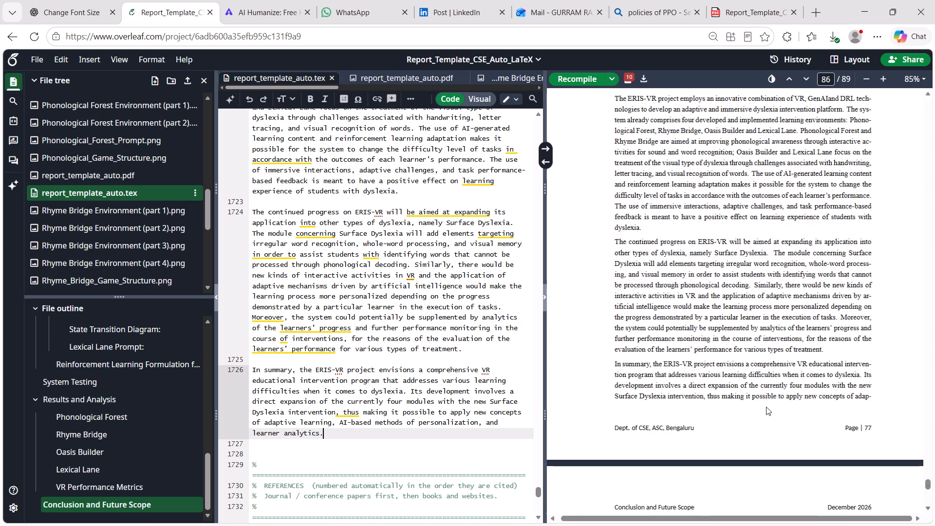
scroll(766, 407, "down", 5)
scroll(766, 407, "up", 2)
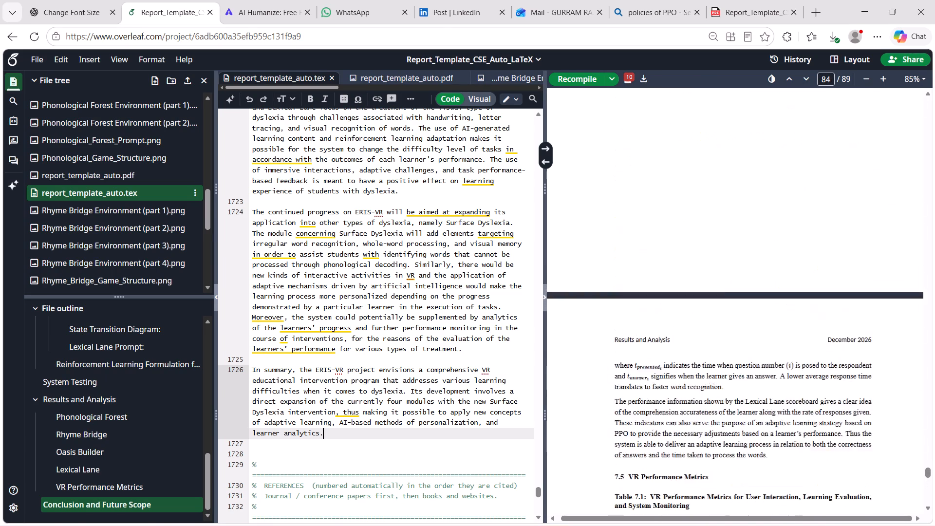
scroll(766, 407, "up", 2)
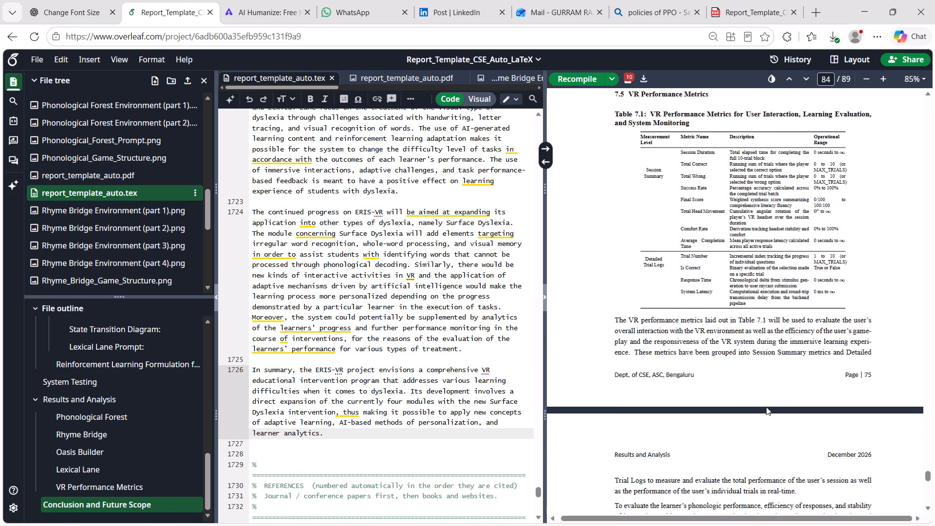
scroll(766, 407, "down", 3)
scroll(766, 407, "up", 3)
scroll(766, 407, "down", 1)
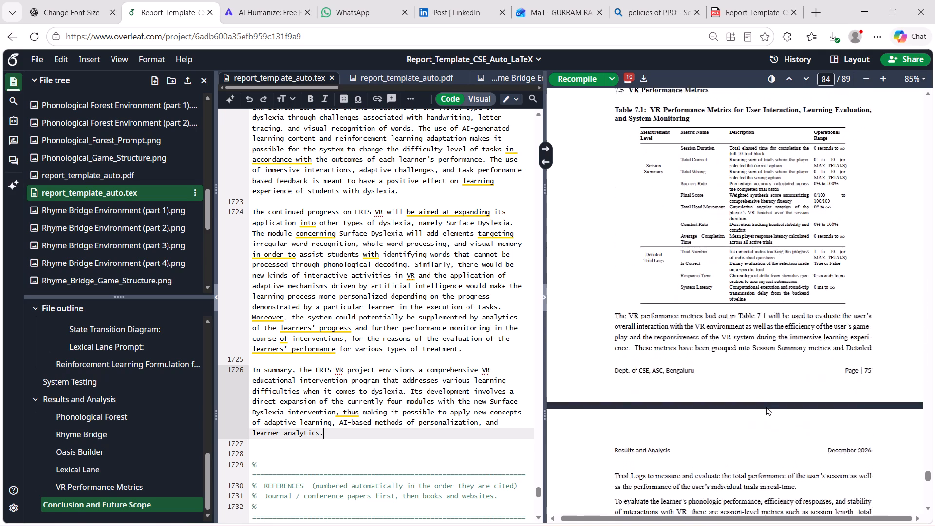
scroll(766, 407, "down", 3)
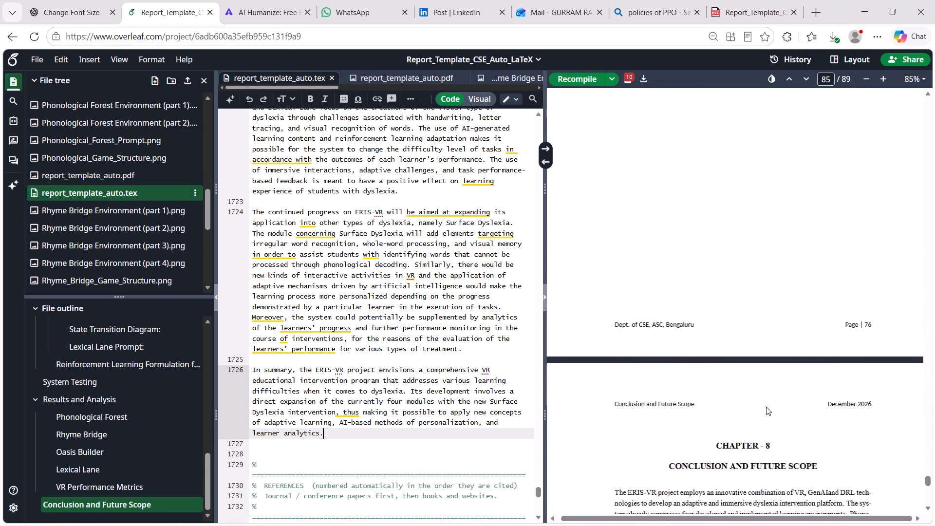
scroll(766, 407, "down", 1)
scroll(766, 407, "up", 4)
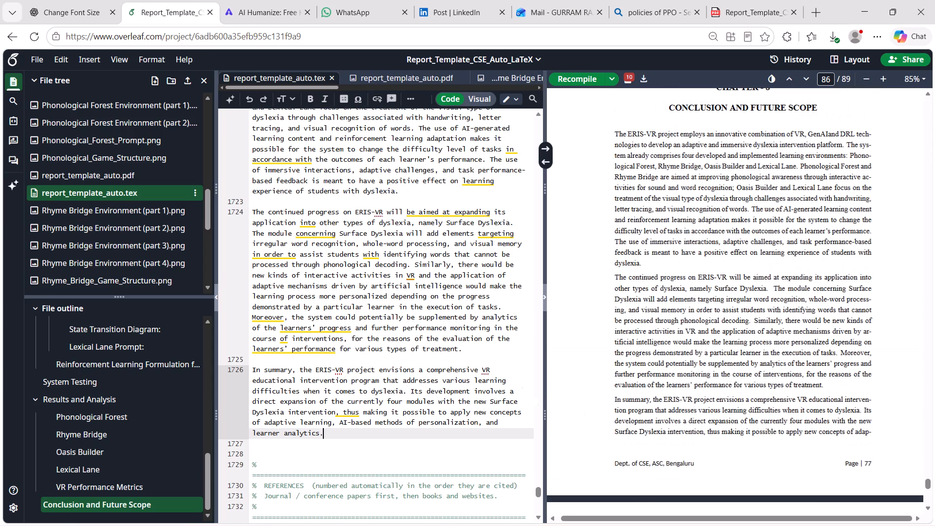
scroll(513, 386, "down", 1)
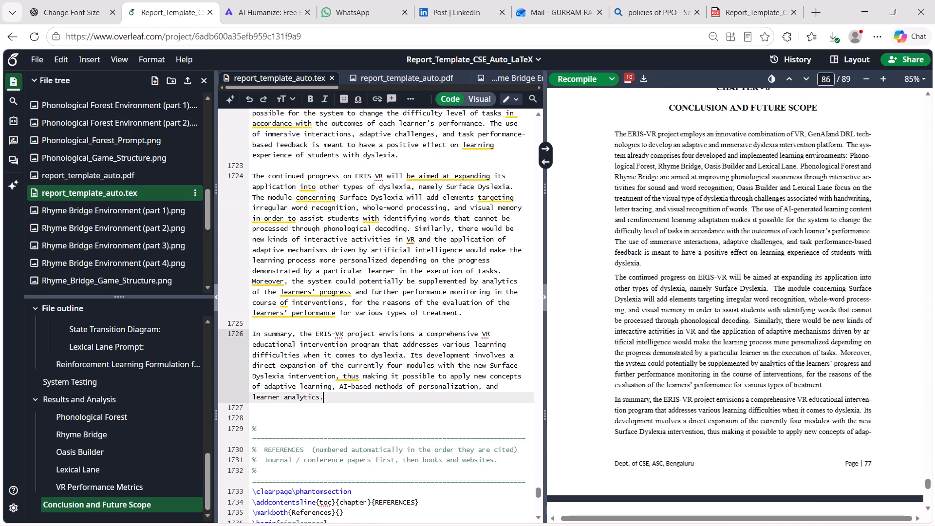
scroll(754, 421, "down", 1)
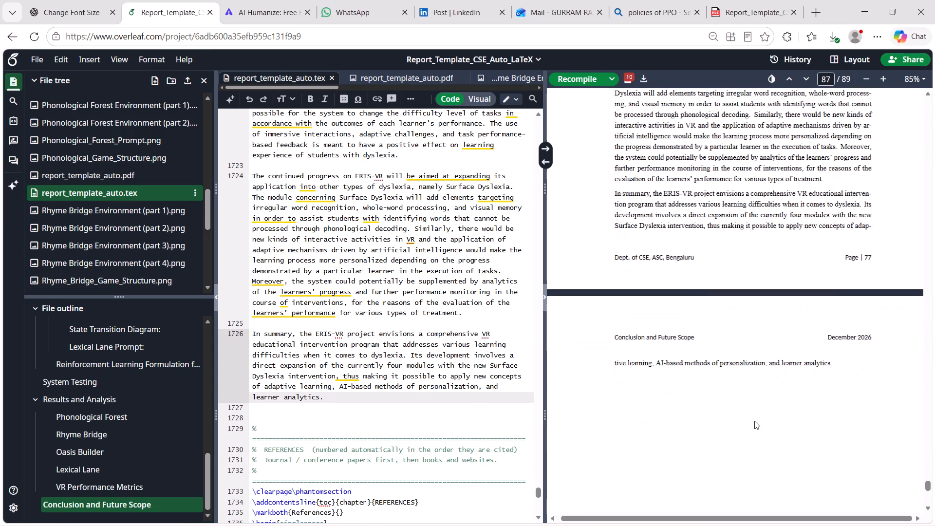
scroll(754, 421, "down", 1)
scroll(439, 349, "up", 1)
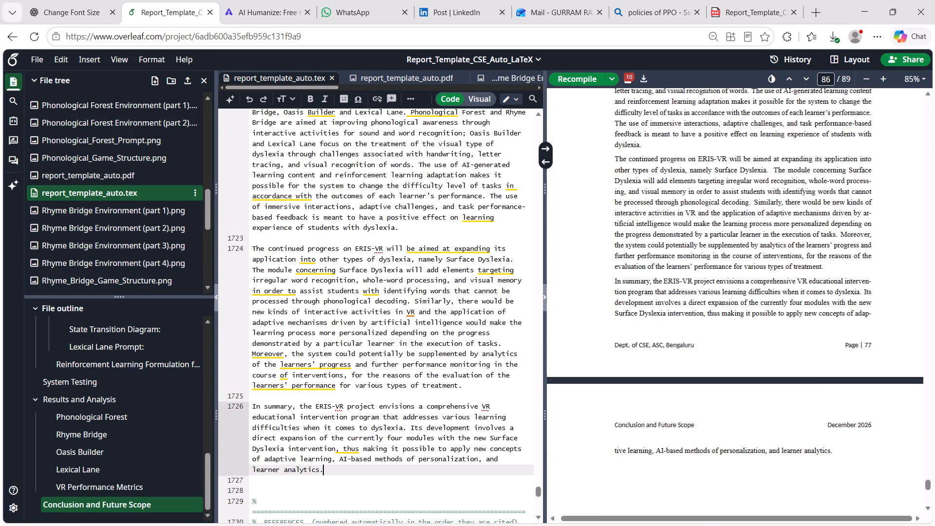
In Chapter 8's second source paragraph, select the final sentence beginning "Moreover, the system could potentially be supplemented".
scroll(282, 251, "up", 2)
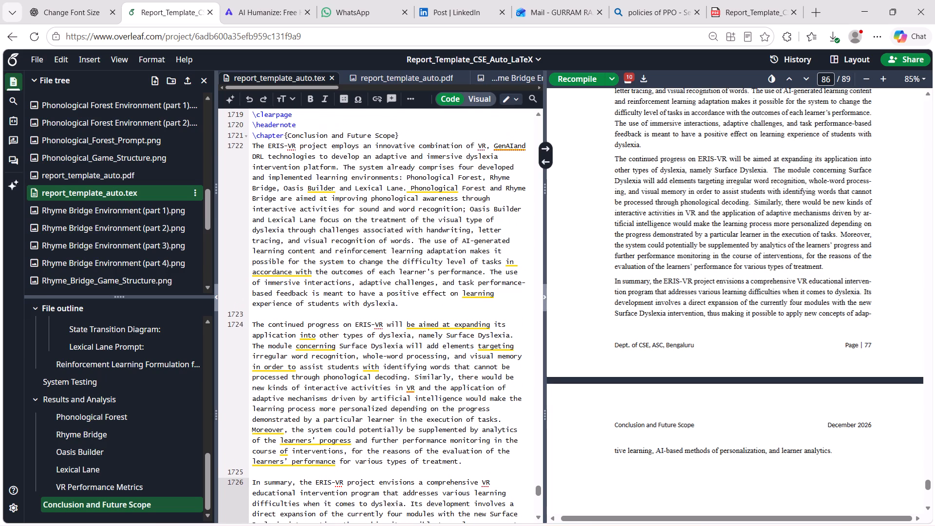
scroll(452, 387, "down", 1)
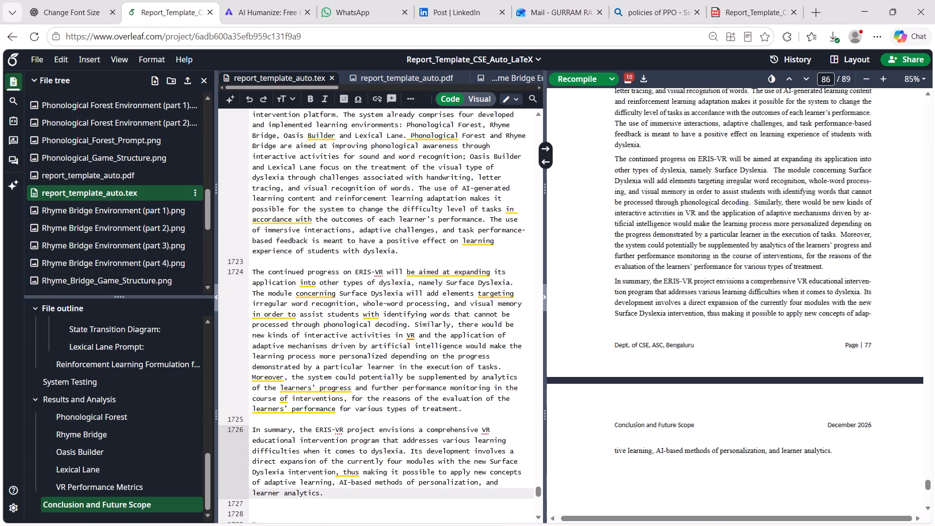
scroll(452, 387, "down", 1)
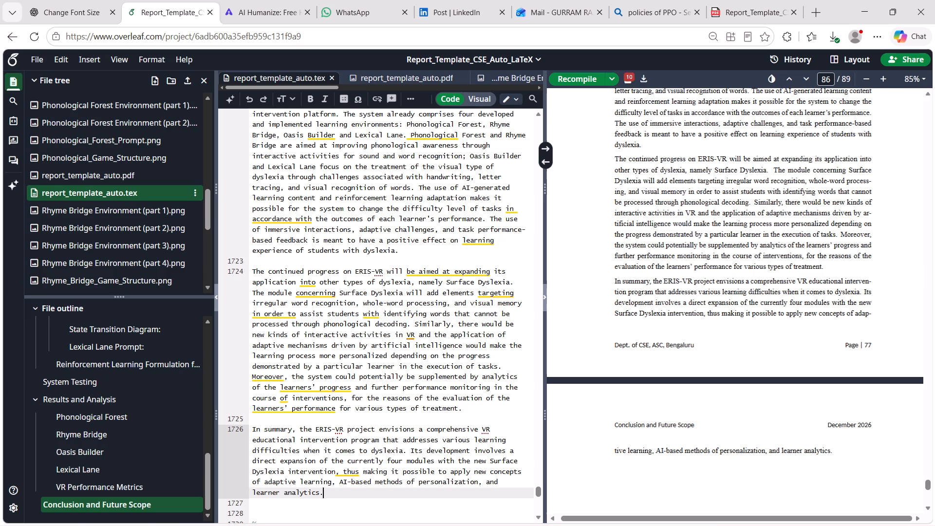
left_click(293, 378)
left_click_drag(250, 378, 500, 412)
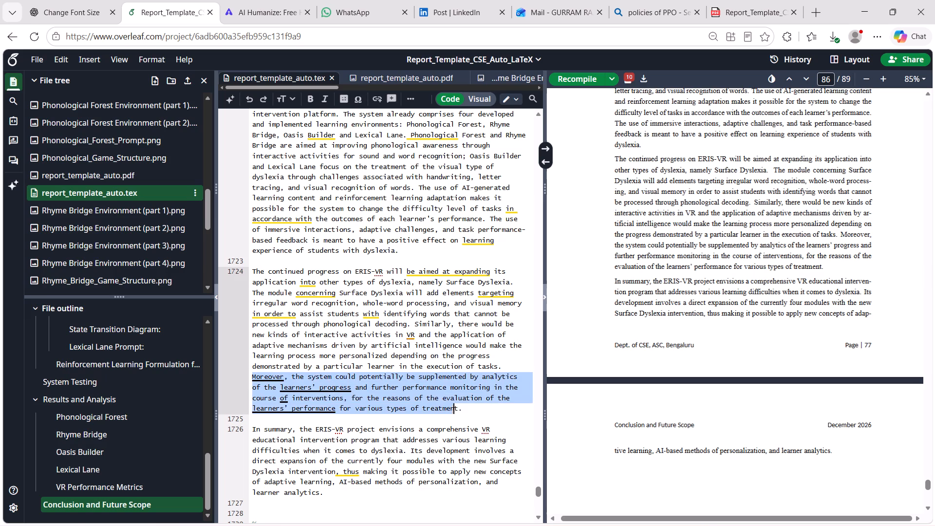
Delete the selected "Moreover, the system could potentially be supplemented" sentence from Chapter 8's second paragraph and recompile the report.
left_click_drag(500, 412, 501, 411)
key("BackSpace")
key("ctrl+s")
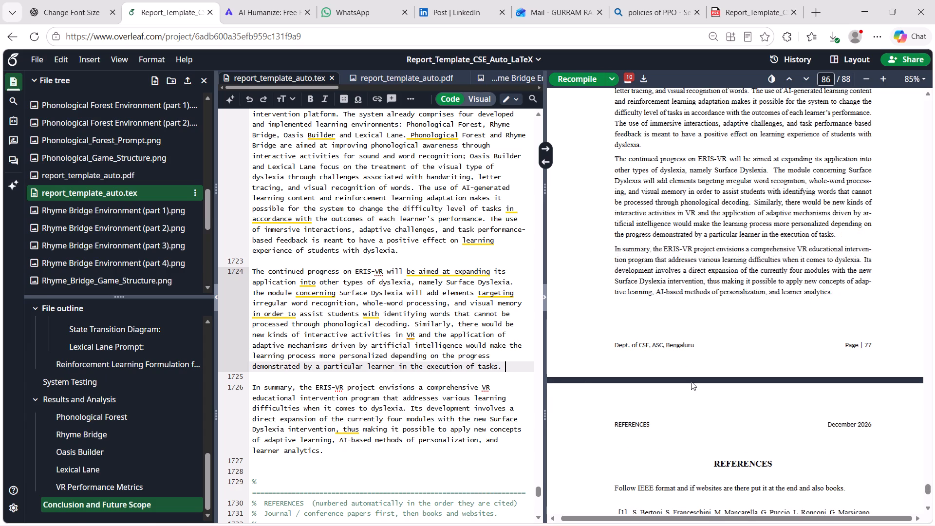
Check the recompiled pages around Chapter 8 and the references, and download the updated report PDF.
scroll(691, 381, "up", 7)
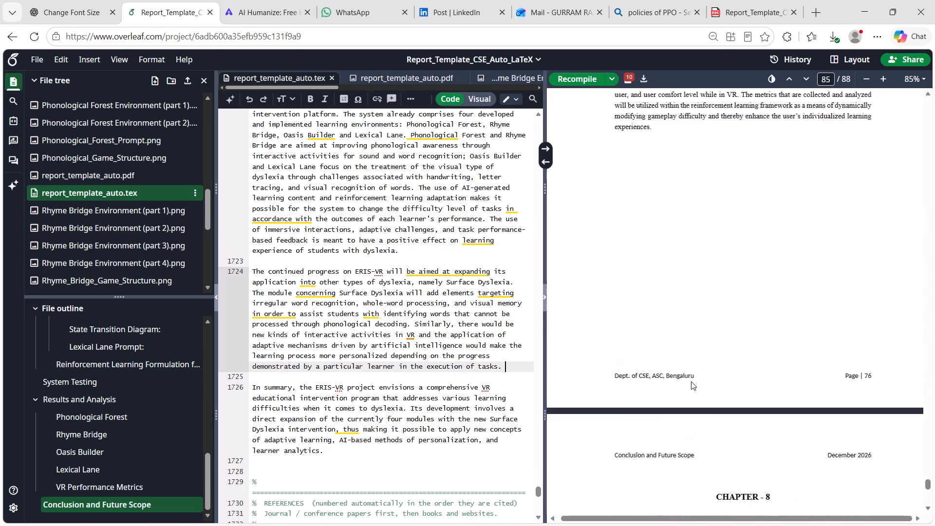
scroll(691, 381, "up", 3)
scroll(691, 381, "down", 17)
scroll(691, 381, "down", 5)
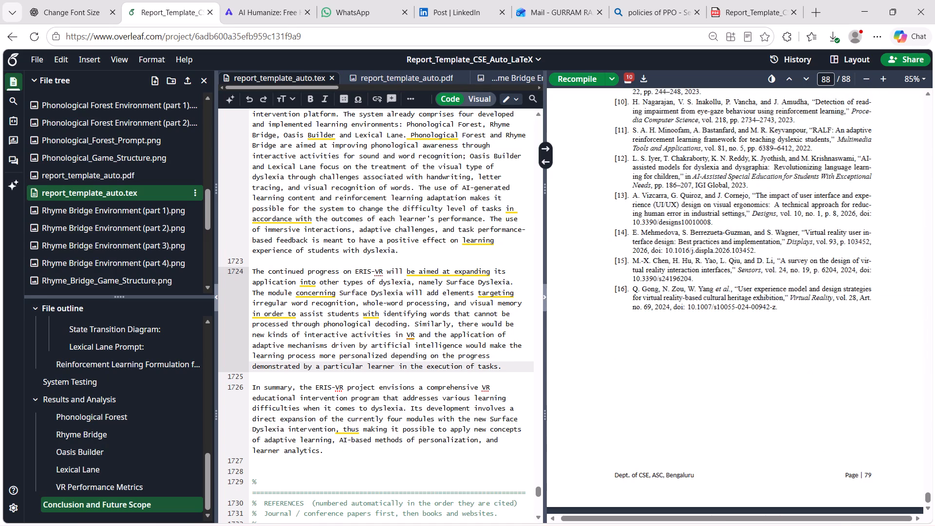
left_click(643, 82)
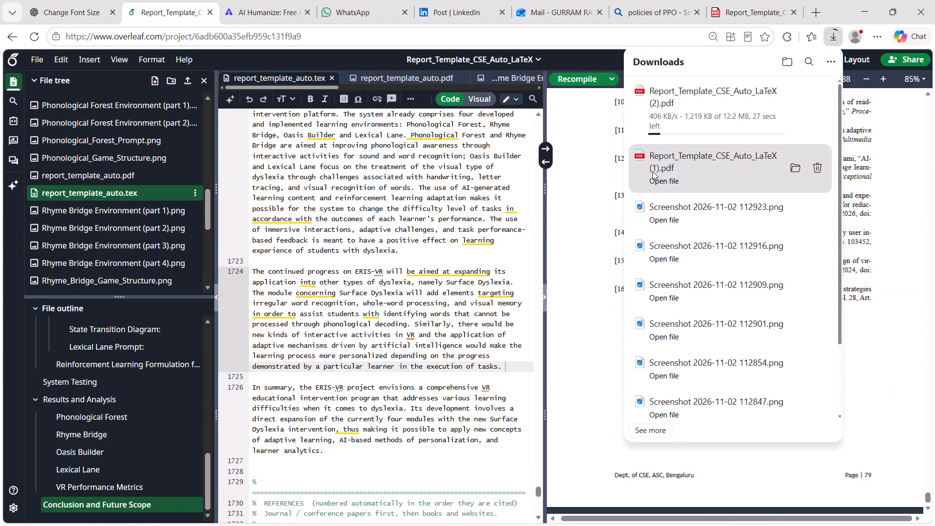
Delete the earlier downloaded file "Report_Template_CSE_Auto_LaTeX (1).pdf" and close the downloads list.
left_click(817, 168)
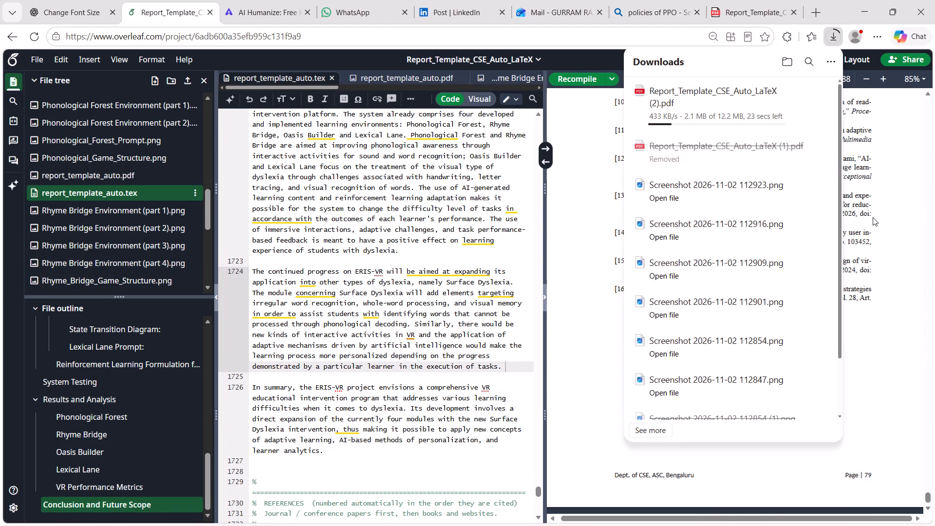
left_click(873, 217)
Look back through the References and Chapter 8 pages of the compiled PDF to check their layout.
scroll(754, 233, "up", 5)
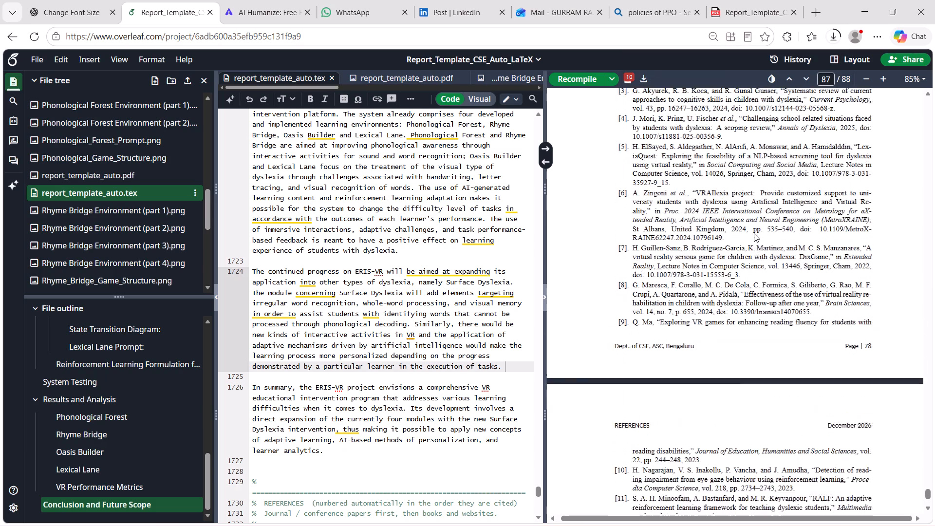
scroll(754, 233, "up", 7)
scroll(754, 233, "down", 1)
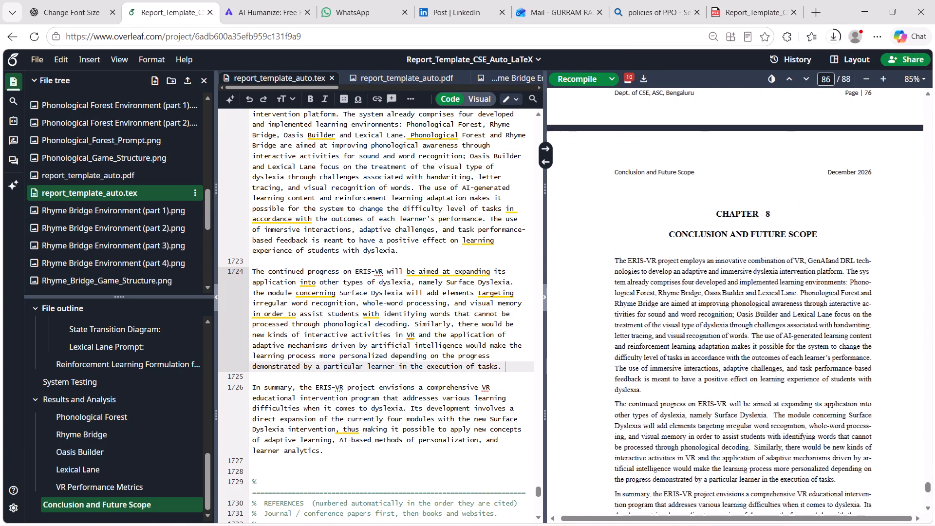
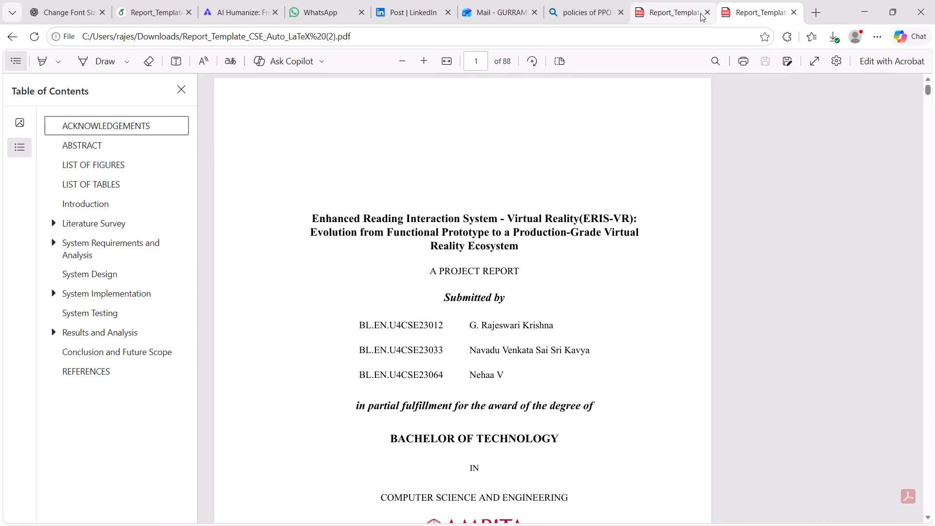
Close the duplicate copy of the report PDF.
left_click(704, 13)
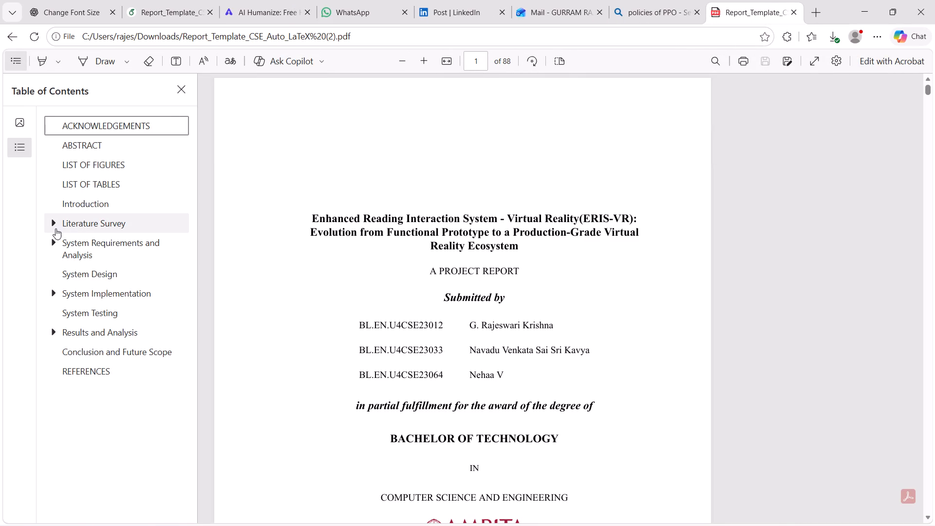
Expand the PDF outline's System Requirements, System Implementation and Results and Analysis chapters, plus the four game sections under System Implementation, to check the report structure.
left_click(55, 224)
left_click(55, 224)
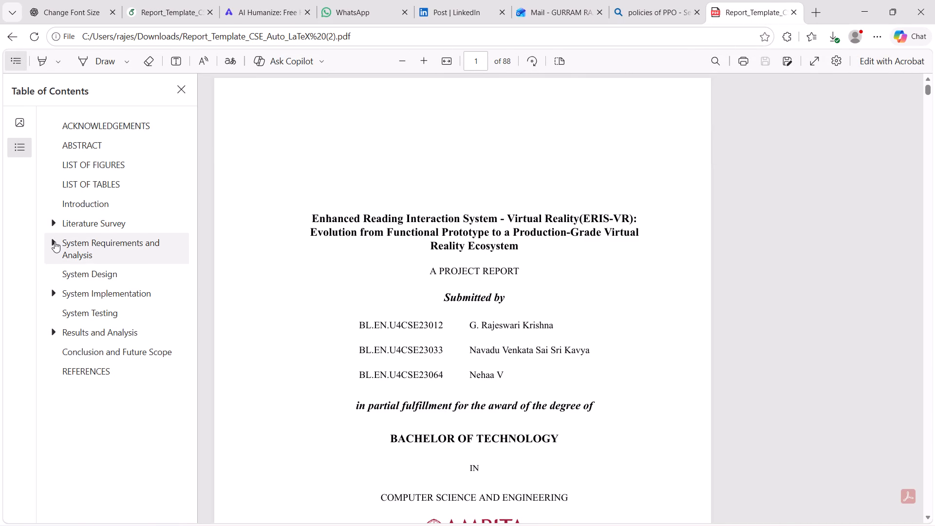
left_click(55, 242)
left_click_drag(55, 242, 64, 337)
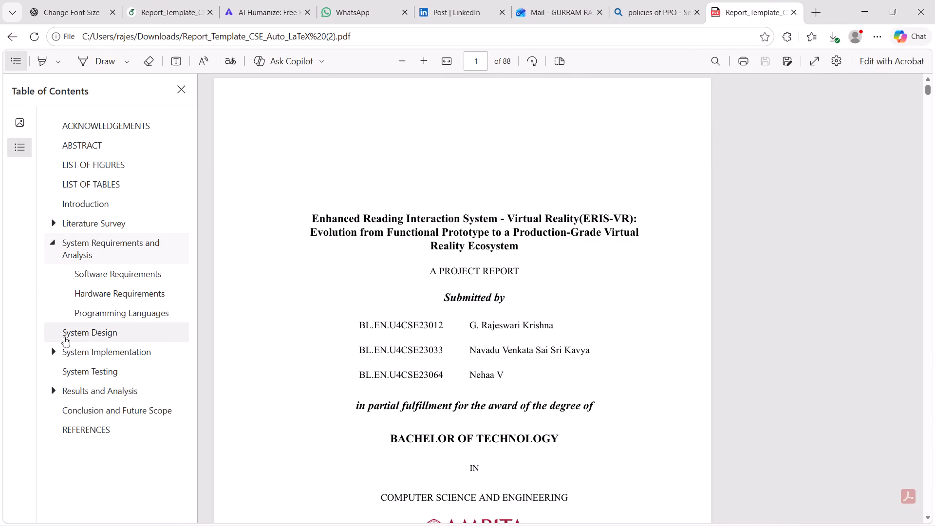
left_click_drag(64, 337, 52, 346)
left_click(52, 346)
scroll(119, 409, "down", 4)
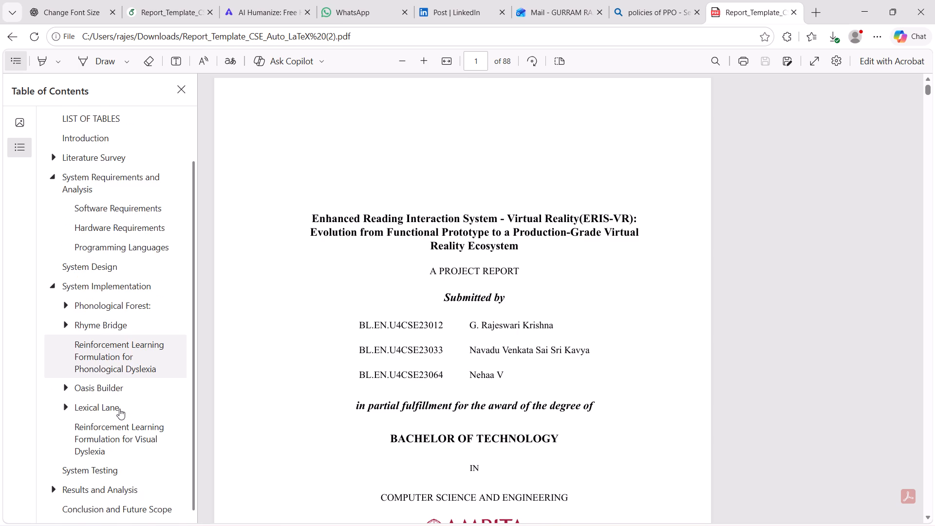
left_click(53, 474)
scroll(135, 445, "down", 5)
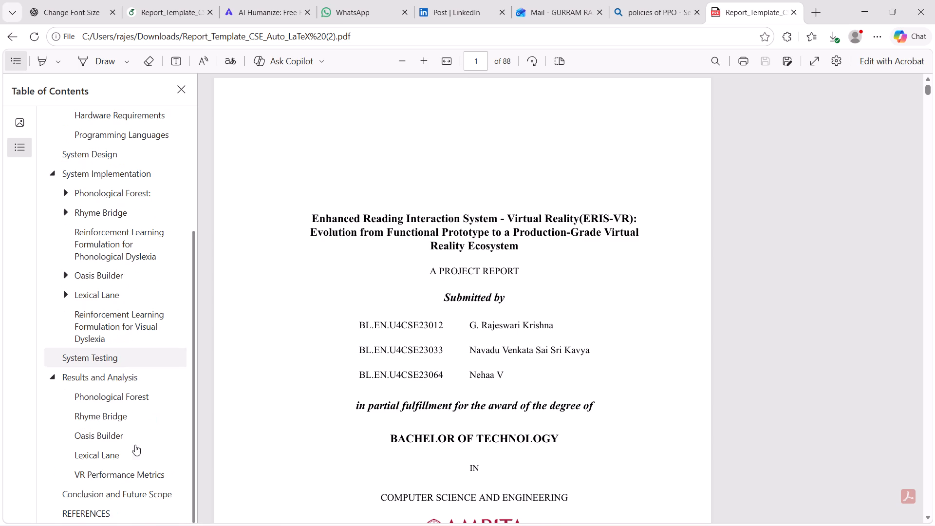
scroll(135, 445, "down", 2)
scroll(91, 477, "down", 1)
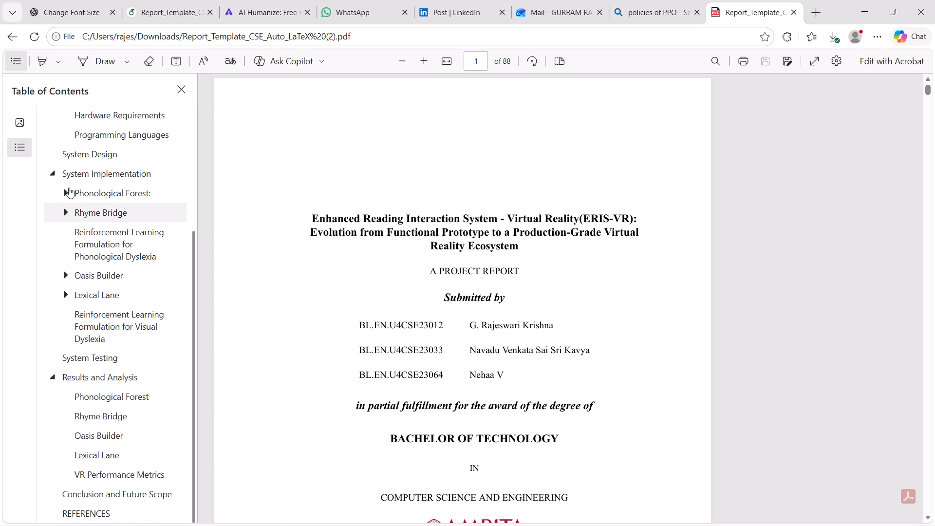
left_click(69, 188)
left_click(65, 322)
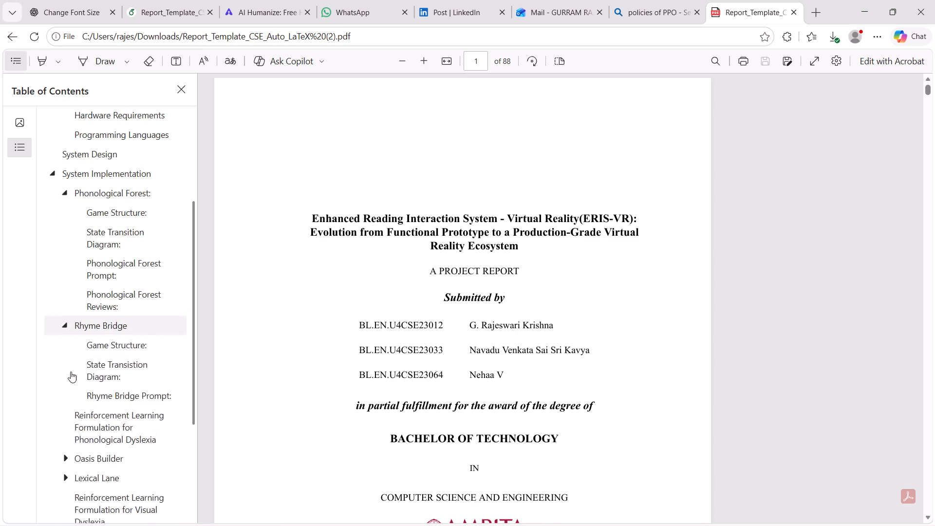
scroll(72, 421, "down", 2)
left_click(65, 276)
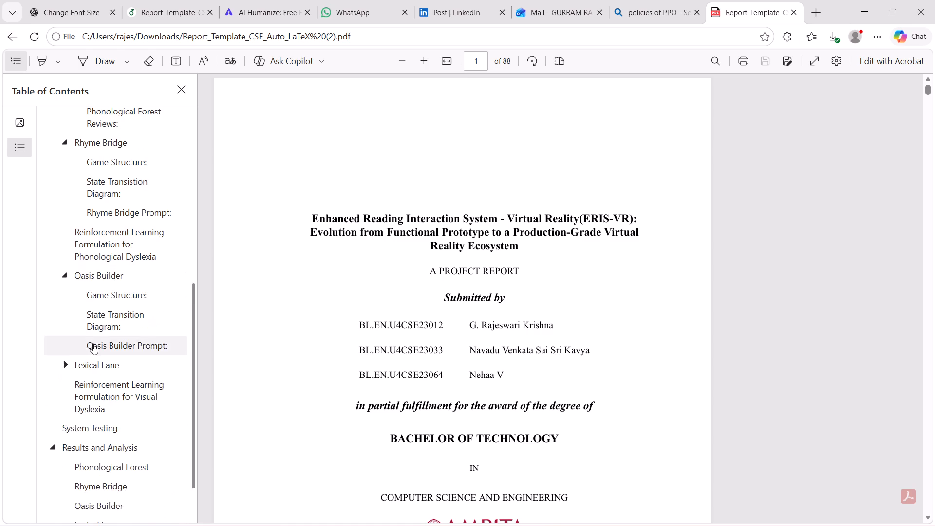
scroll(93, 343, "down", 4)
left_click(68, 293)
scroll(108, 369, "down", 5)
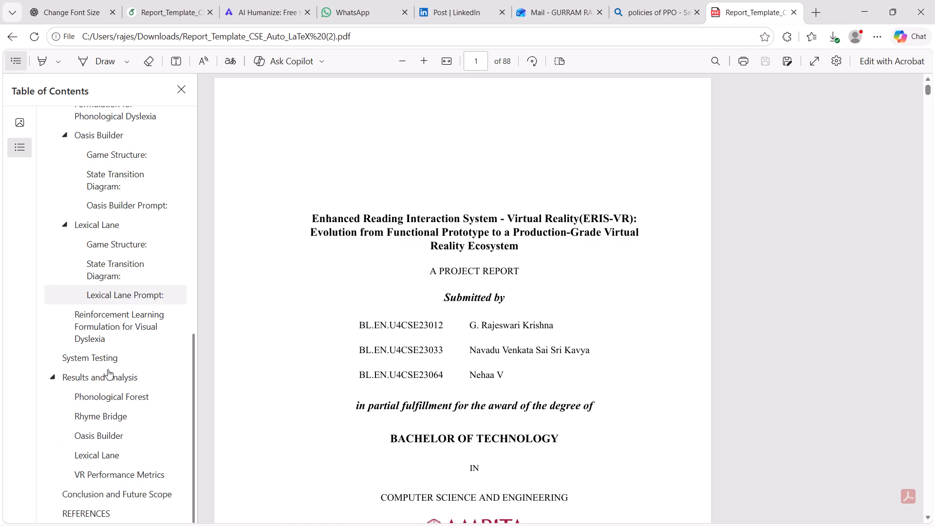
Review the downloaded report from the front matter and contents lists through Chapter 3, System Requirements and Analysis.
scroll(108, 369, "down", 1)
scroll(355, 398, "down", 12)
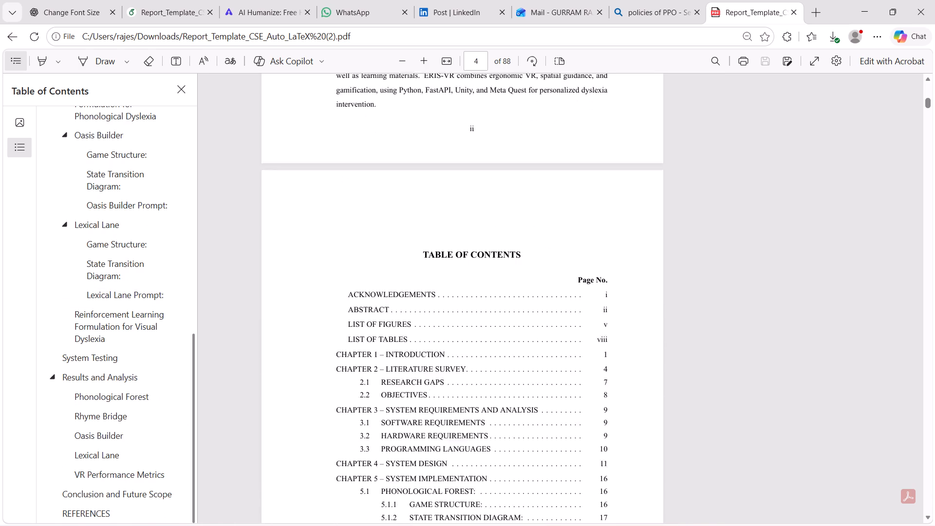
scroll(355, 398, "down", 13)
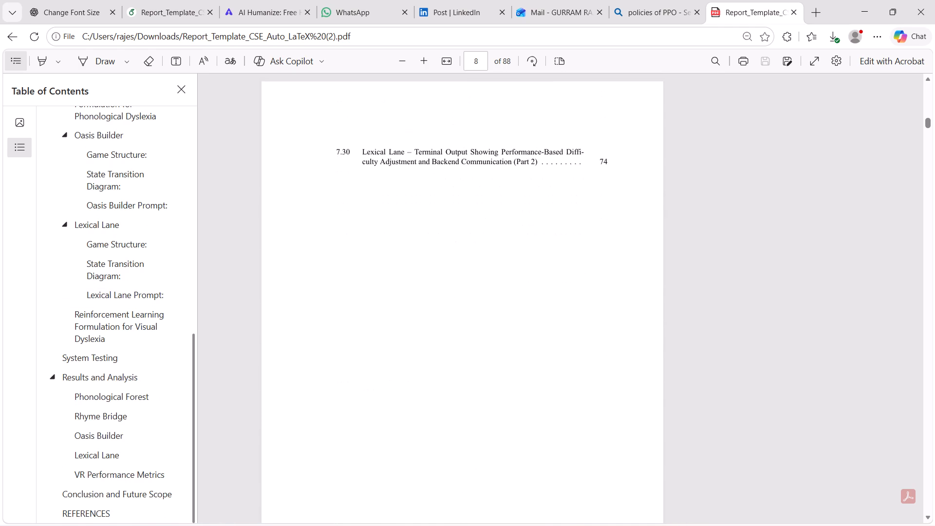
scroll(355, 398, "down", 17)
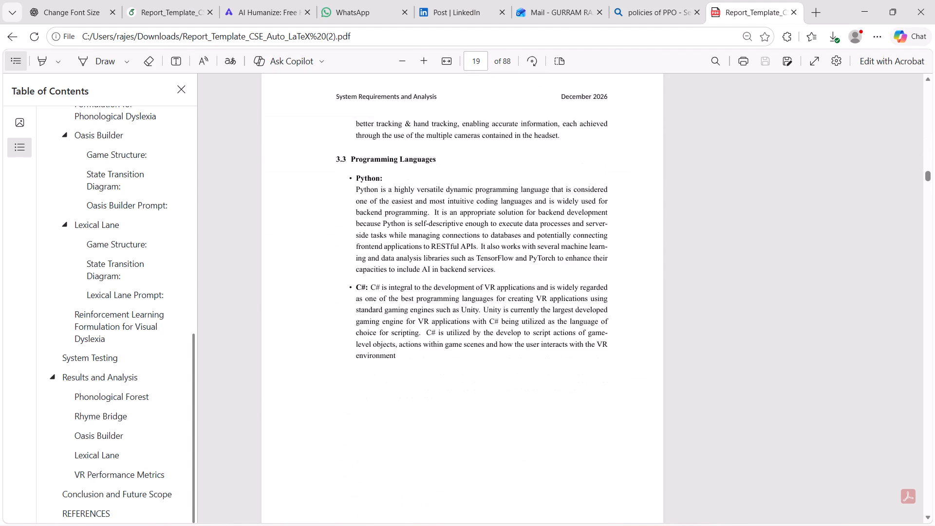
Review Chapters 4 and 5 of the PDF, checking the layout of figures, equations and page breaks through Table 5.2.
scroll(355, 398, "down", 4)
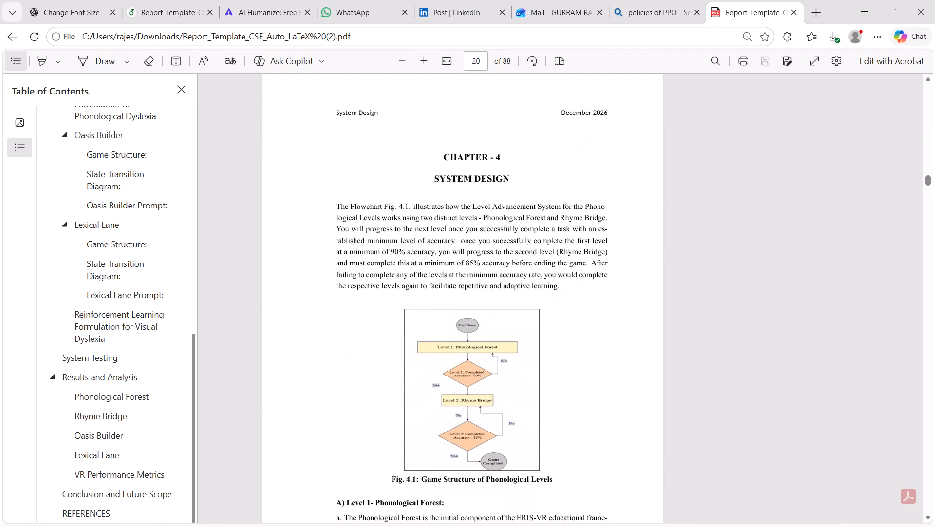
scroll(355, 398, "down", 12)
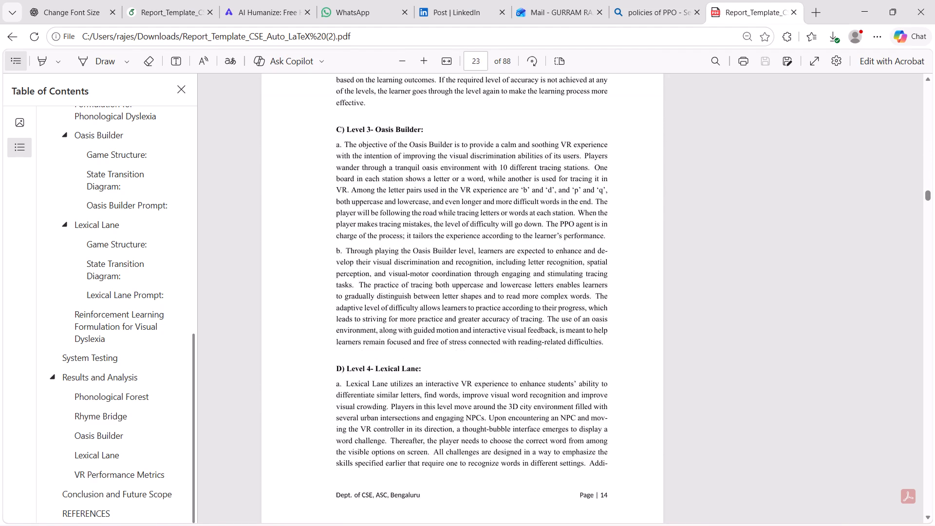
scroll(355, 398, "down", 6)
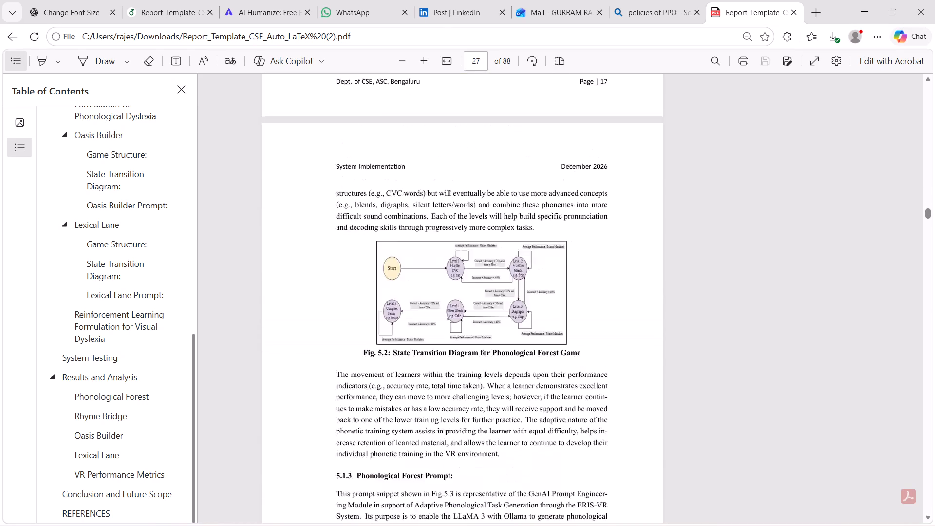
scroll(355, 398, "down", 8)
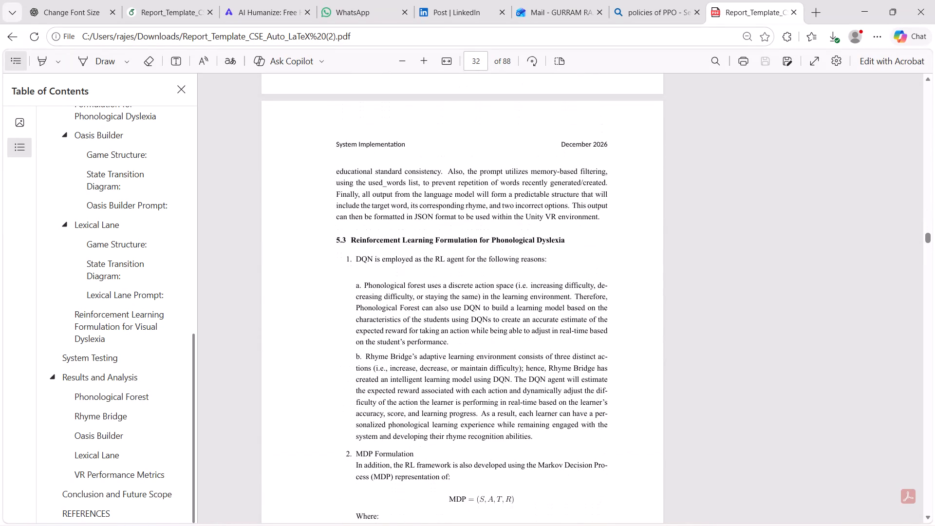
scroll(355, 398, "down", 10)
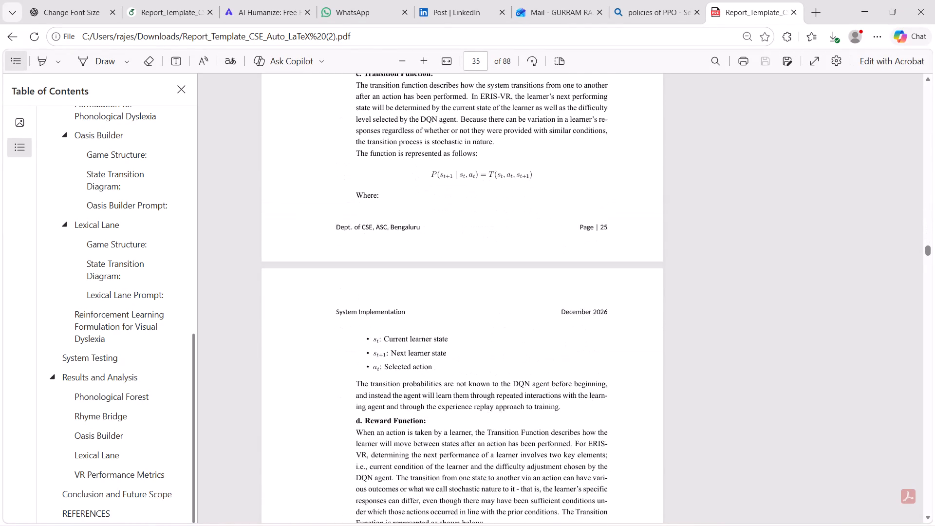
scroll(355, 398, "down", 8)
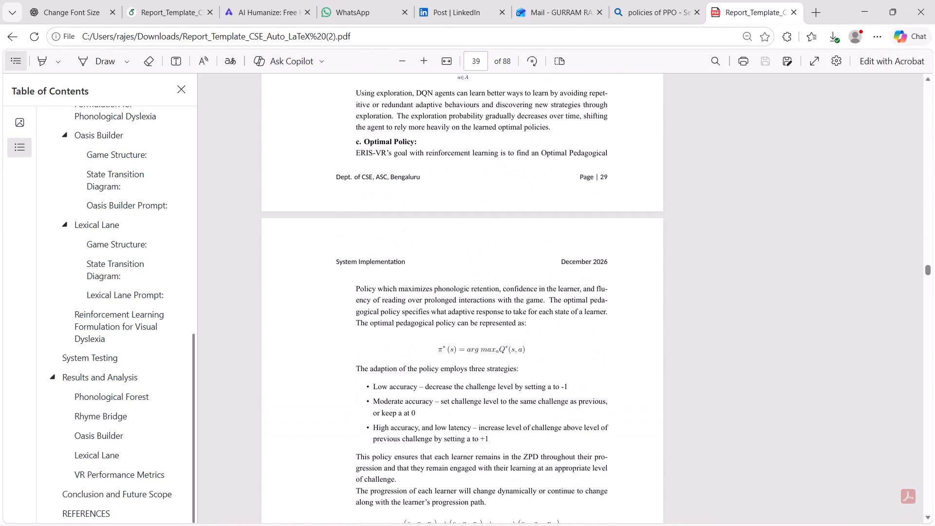
scroll(355, 398, "down", 5)
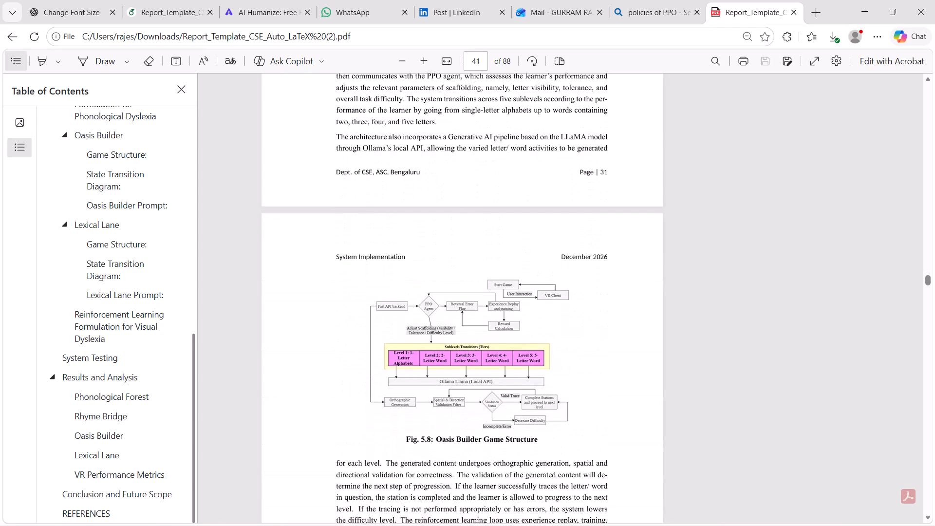
scroll(355, 398, "down", 8)
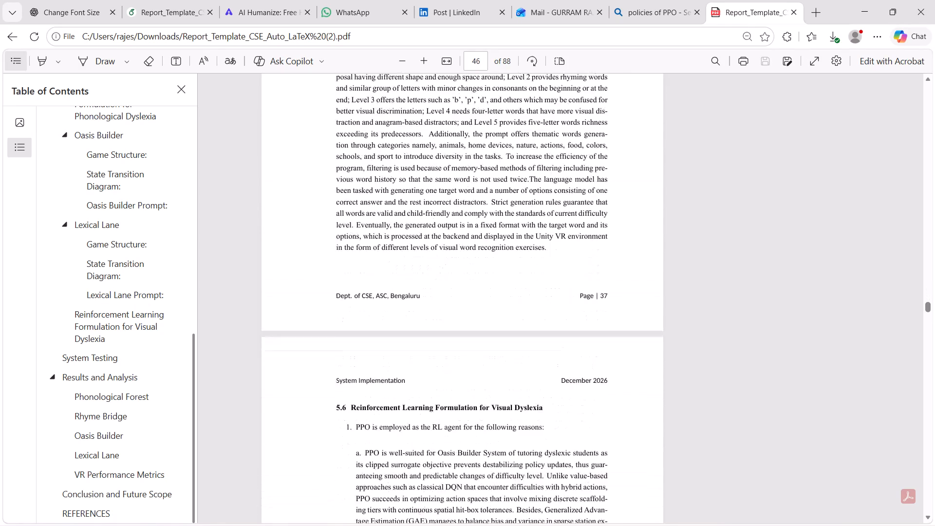
scroll(355, 398, "down", 7)
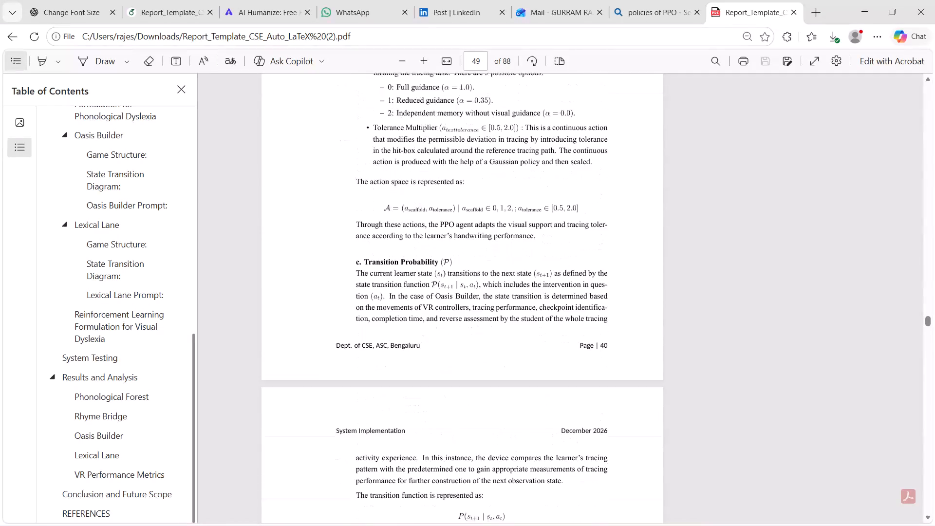
scroll(355, 398, "down", 7)
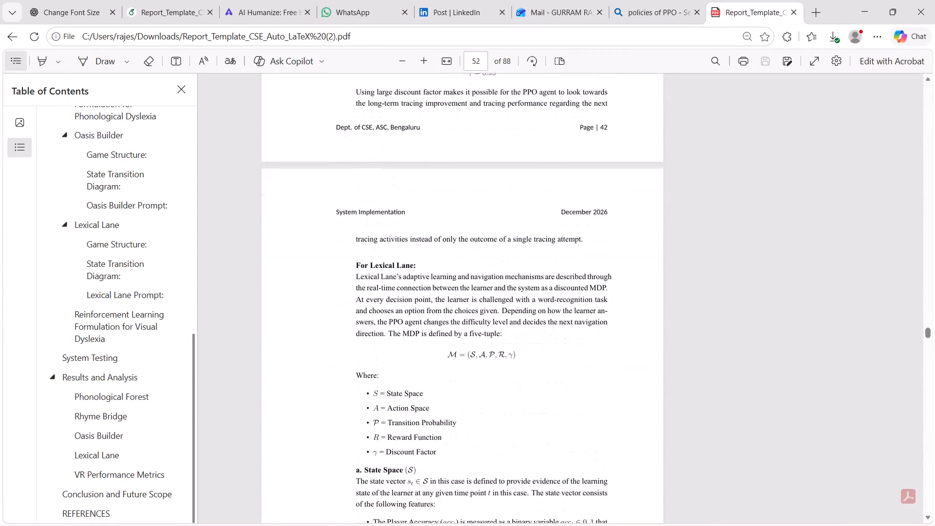
scroll(355, 398, "down", 7)
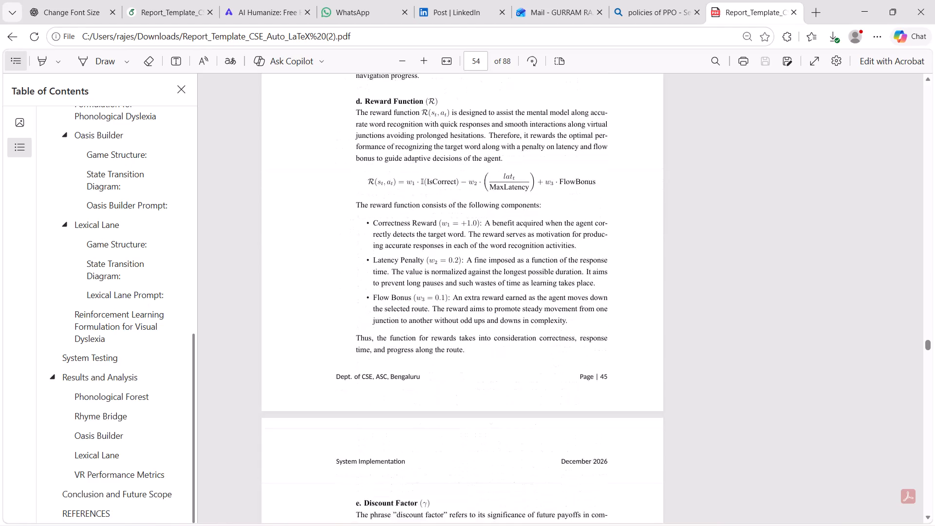
scroll(355, 398, "down", 8)
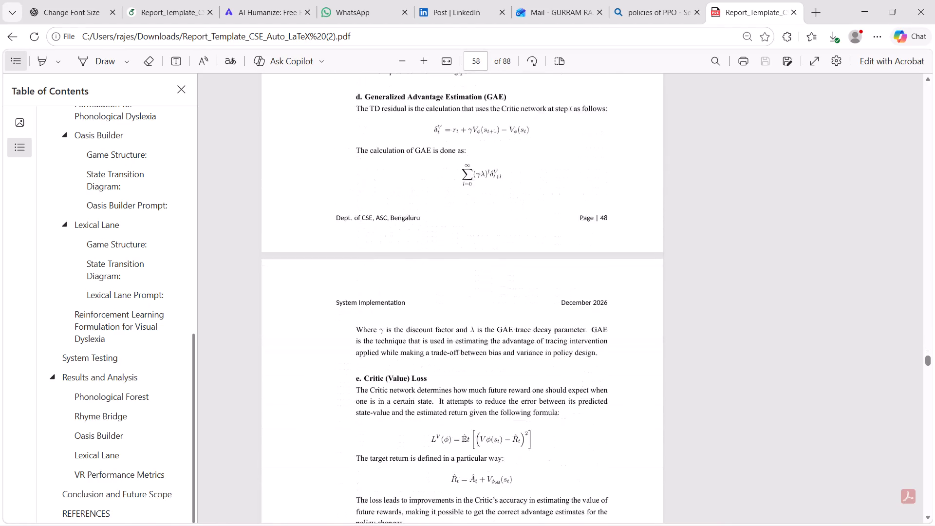
scroll(355, 398, "down", 3)
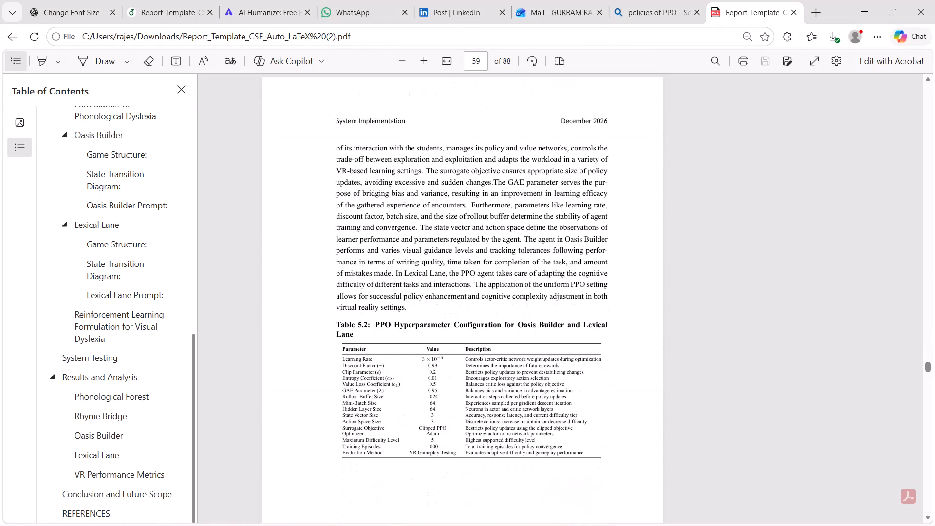
scroll(355, 398, "down", 2)
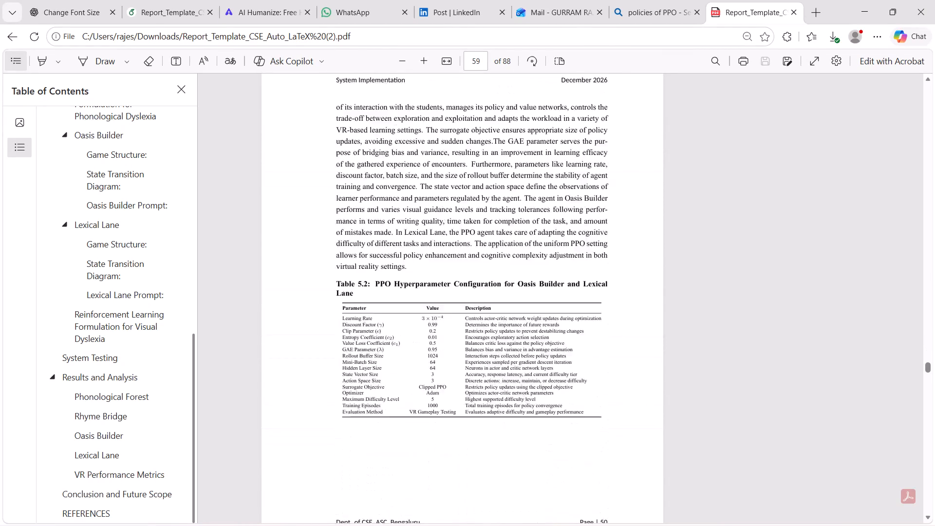
Examine Chapter 6, System Testing, checking Table 6.1 and how the text continues on the following page.
scroll(355, 398, "down", 2)
scroll(355, 398, "up", 1)
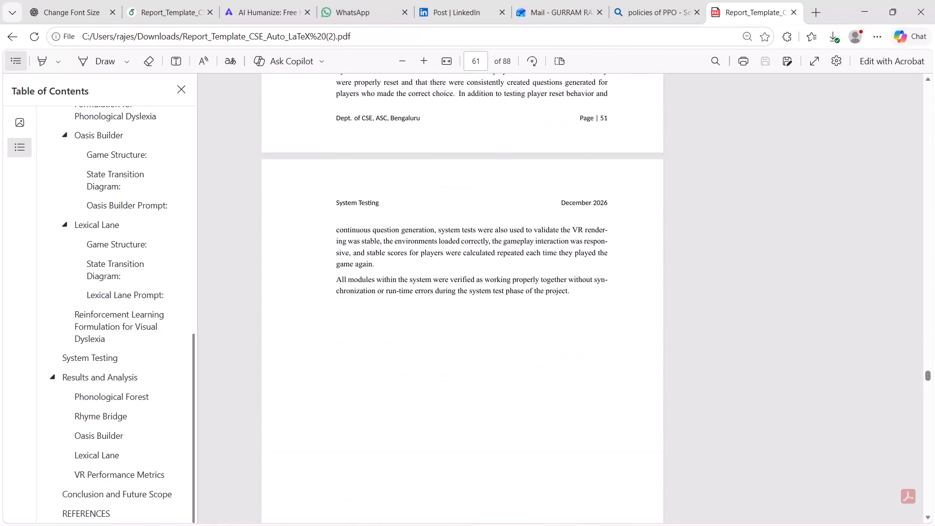
scroll(355, 398, "up", 6)
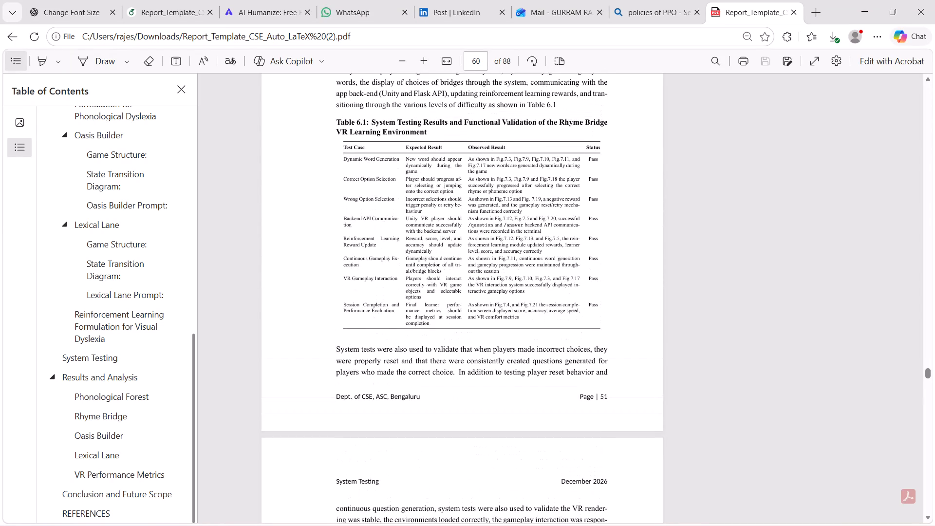
scroll(355, 398, "up", 2)
scroll(355, 398, "down", 2)
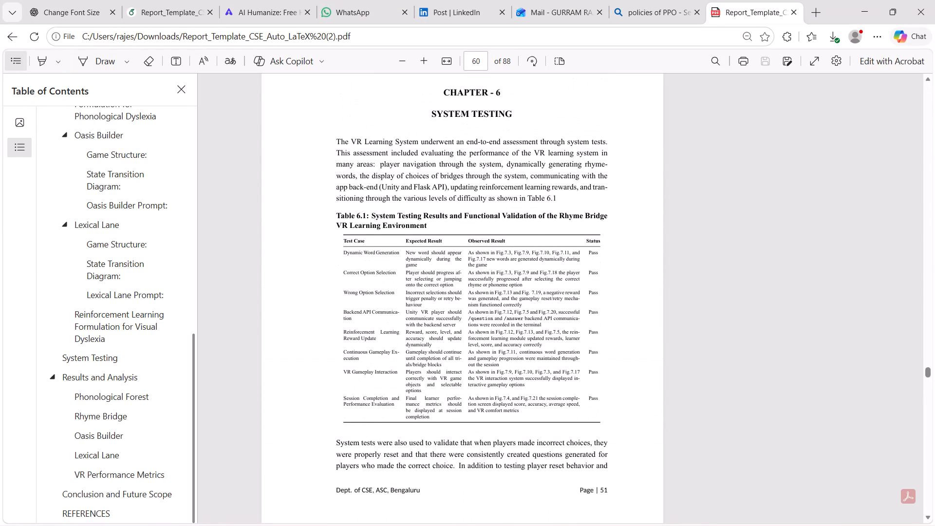
Review Chapter 7, Results and Analysis, from its introduction through the Lexical Lane figures, checking figure placement, captions, formulas and page breaks.
scroll(355, 398, "down", 5)
scroll(355, 398, "up", 3)
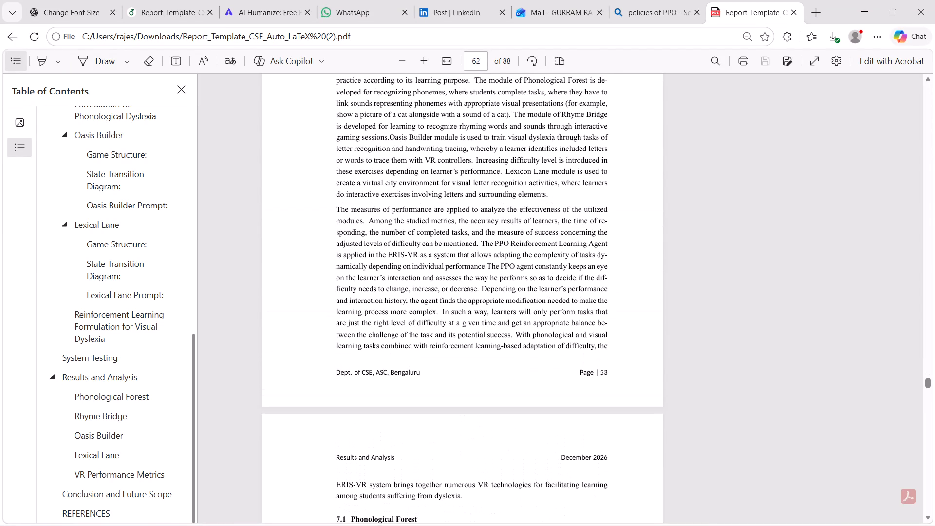
scroll(355, 398, "up", 1)
scroll(355, 398, "down", 14)
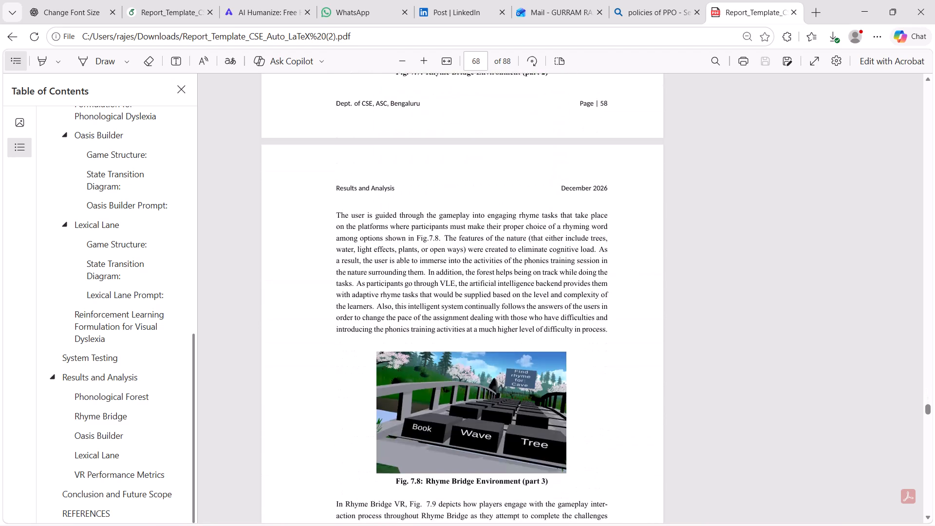
scroll(355, 398, "down", 10)
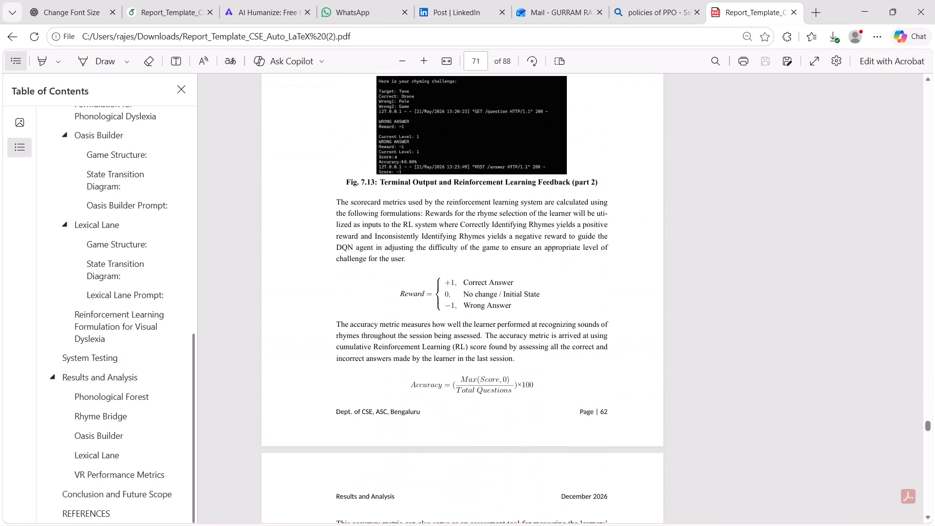
scroll(355, 398, "down", 9)
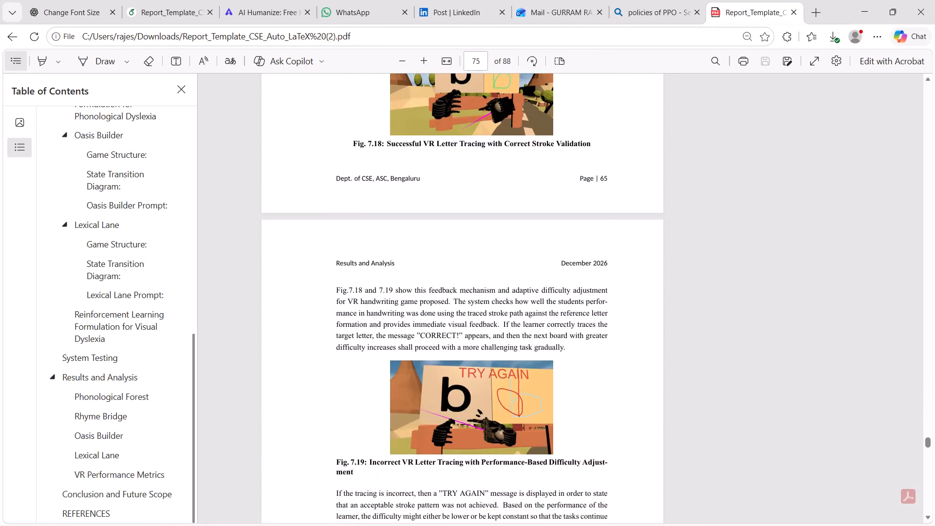
scroll(355, 398, "down", 9)
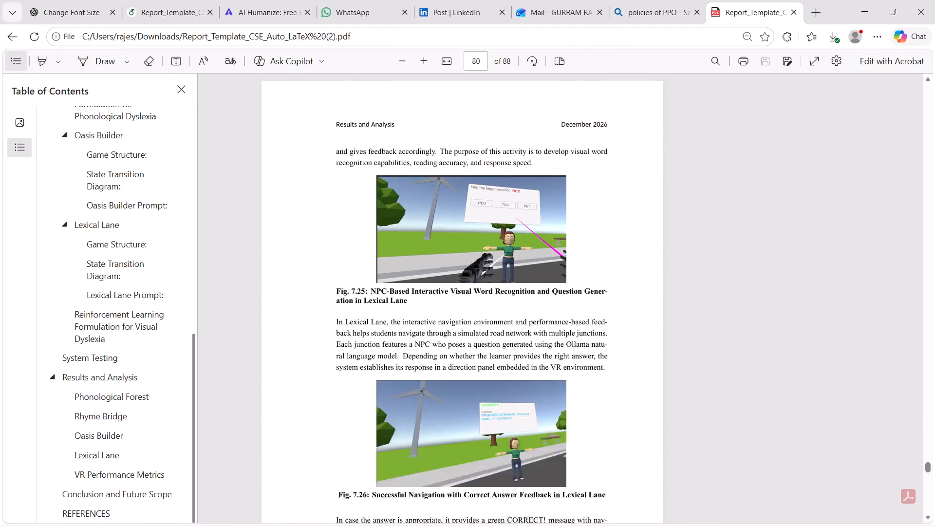
scroll(355, 398, "down", 7)
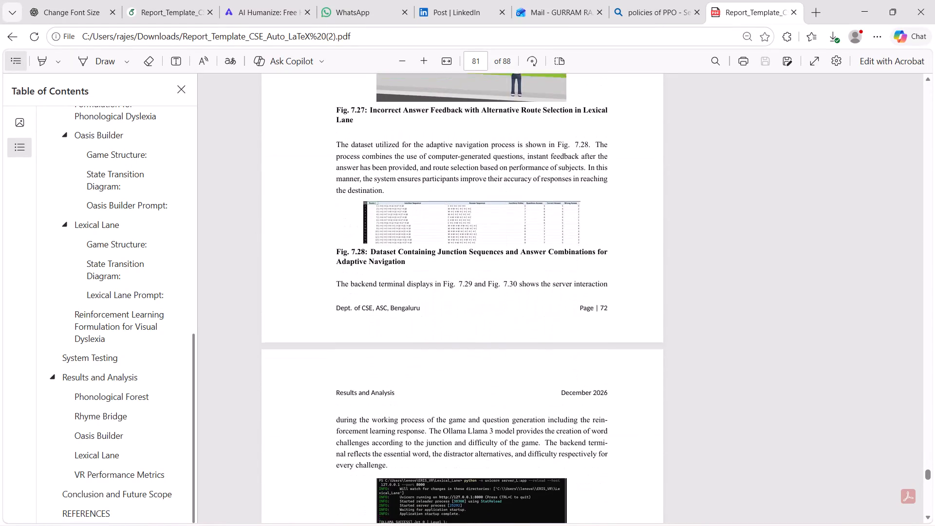
Recheck the Lexical Lane pages around Figs. 7.25 to 7.29, examining the dataset image in Fig. 7.28 closely.
scroll(355, 398, "down", 4)
scroll(355, 398, "up", 2)
scroll(355, 398, "down", 2)
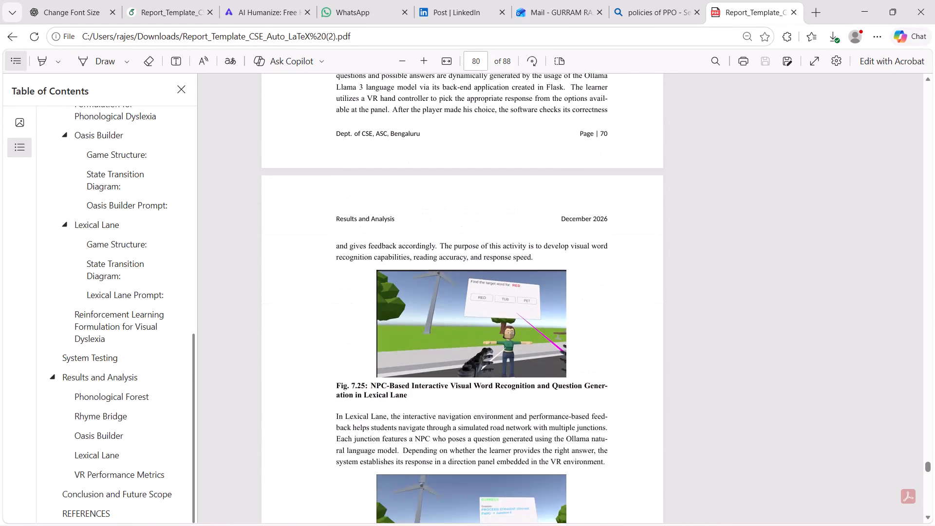
scroll(355, 398, "down", 6)
scroll(355, 398, "up", 1)
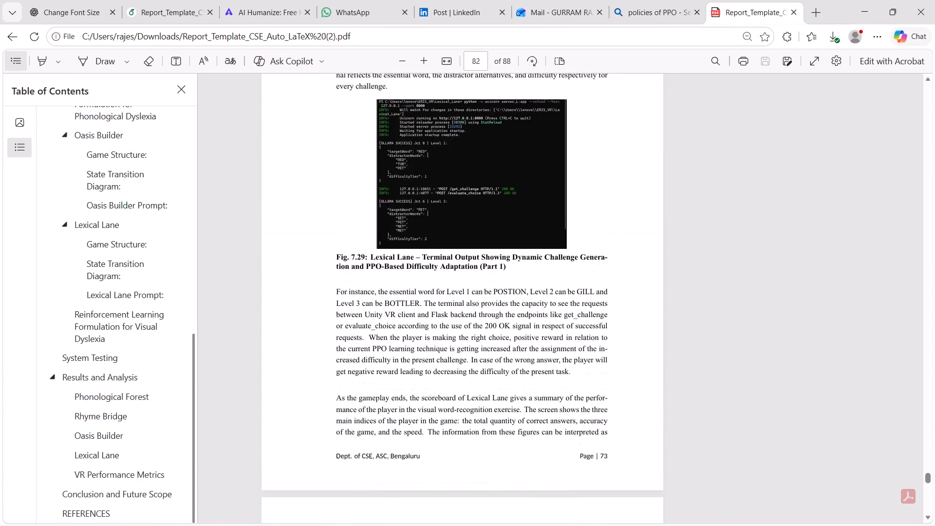
scroll(355, 398, "up", 2)
scroll(385, 206, "up", 2)
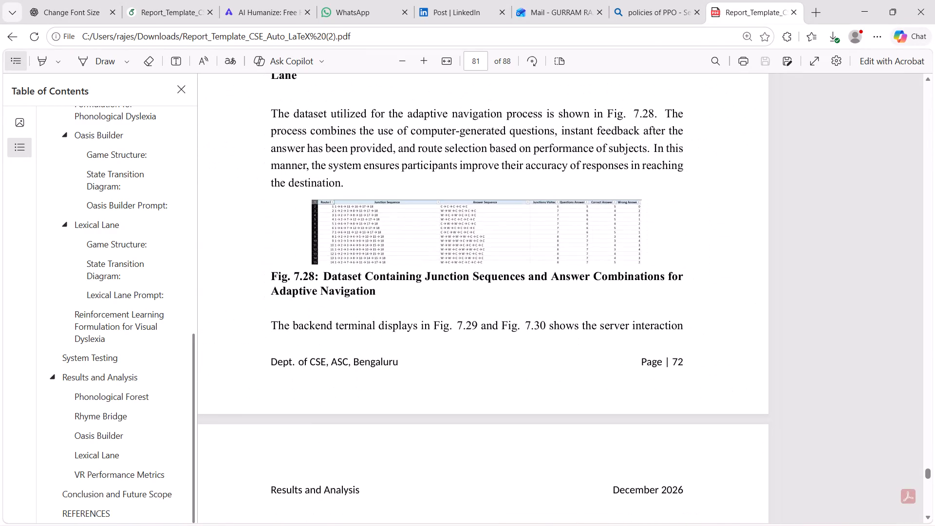
left_click(385, 206)
Review the rest of the report, from the Fig. 7.29 terminal output through Table 7.1, Chapter 8 and the end of the references.
scroll(385, 206, "down", 5)
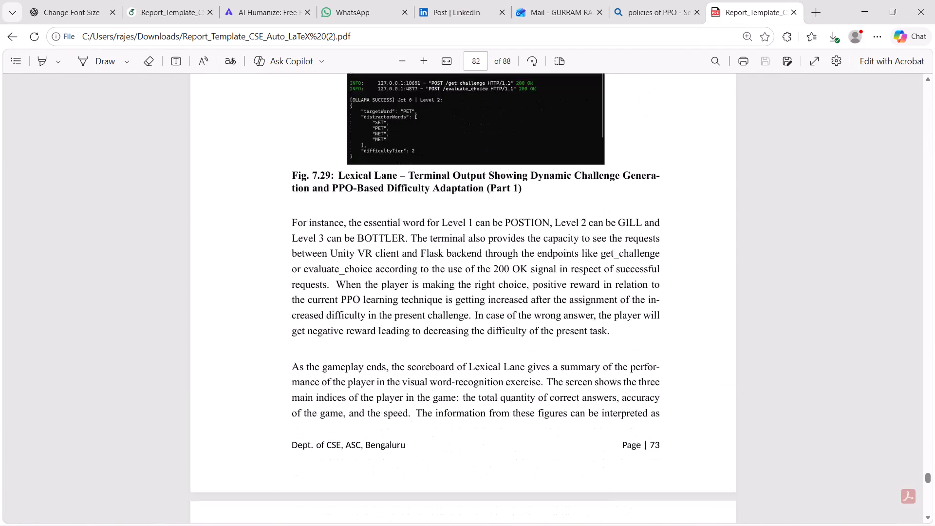
scroll(385, 206, "down", 10)
scroll(385, 206, "right", 1)
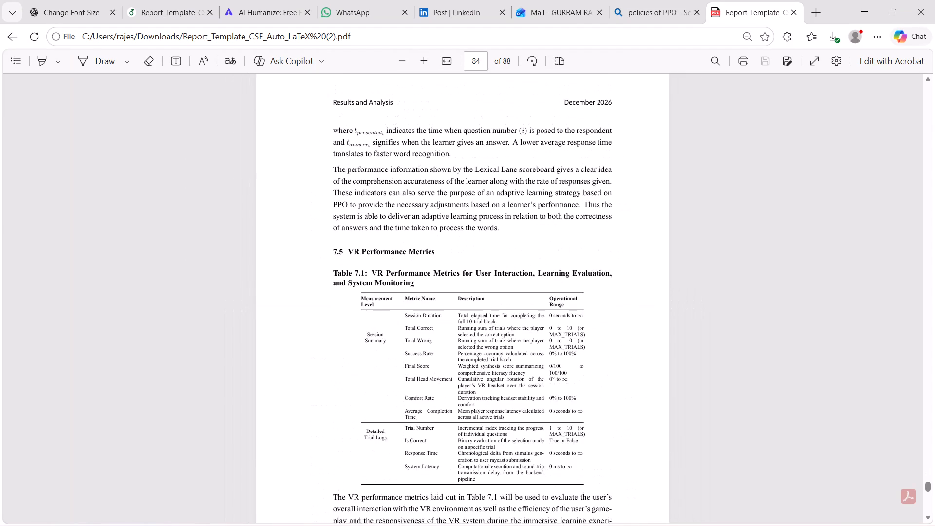
scroll(385, 206, "right", 1)
scroll(385, 206, "down", 8)
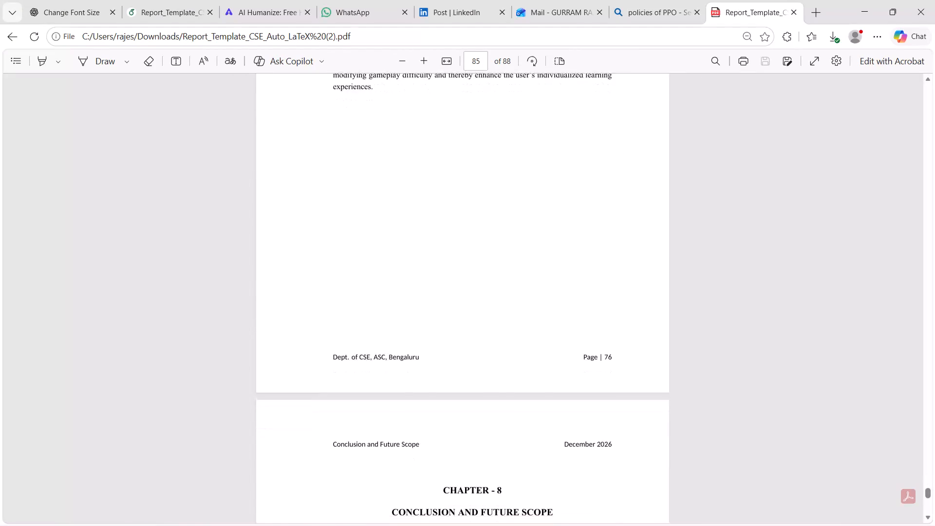
scroll(385, 206, "down", 9)
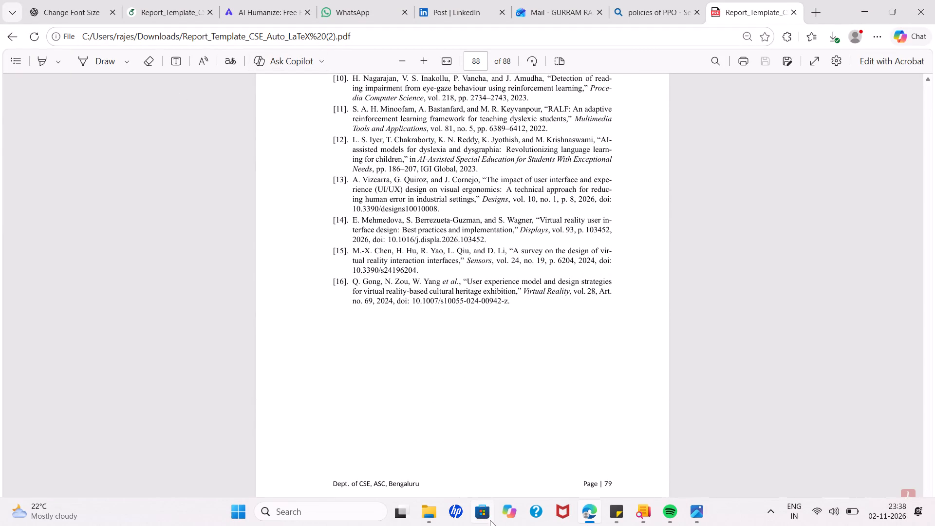
In File Explorer's Downloads folder, rename the downloaded report PDF as Phase2_Final_Report.
left_click(433, 520)
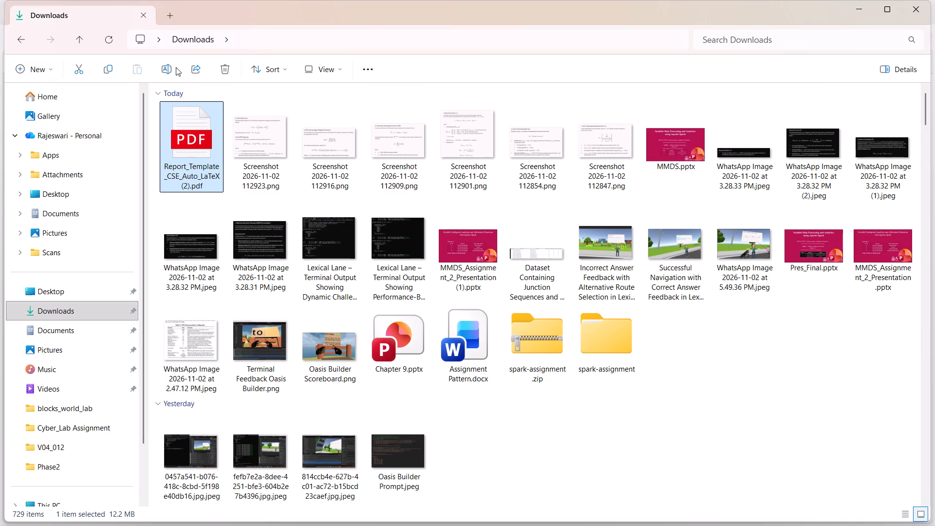
left_click(176, 67)
type("Phase")
type("2_Final")
type("_Report")
key("Return")
Back in Edge, close the report PDF, PPO policies search, mail and LinkedIn post pages, keeping the Overleaf project open.
key("alt+Tab")
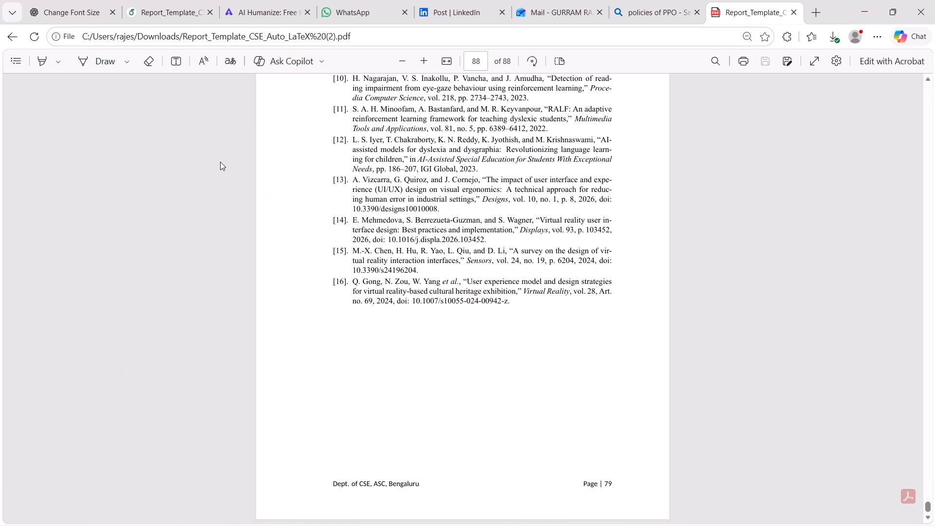
left_click(795, 12)
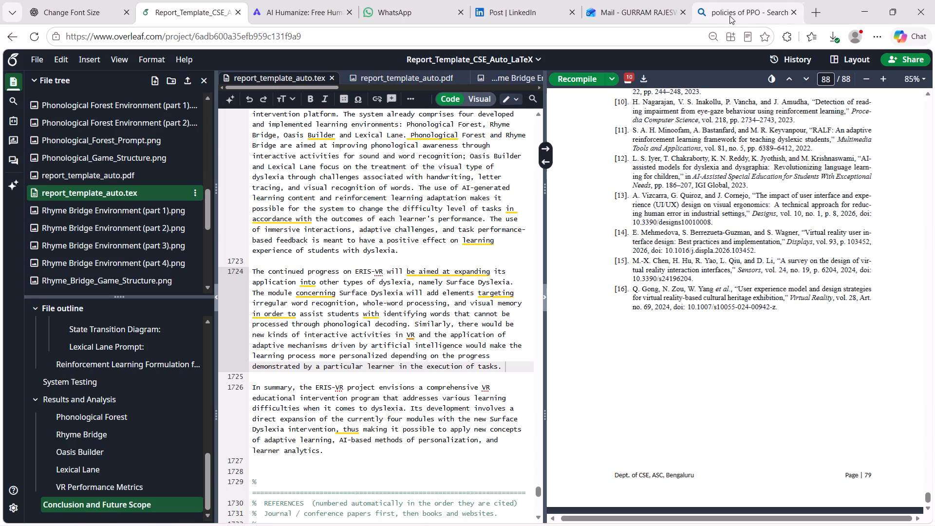
left_click(797, 14)
left_click(795, 16)
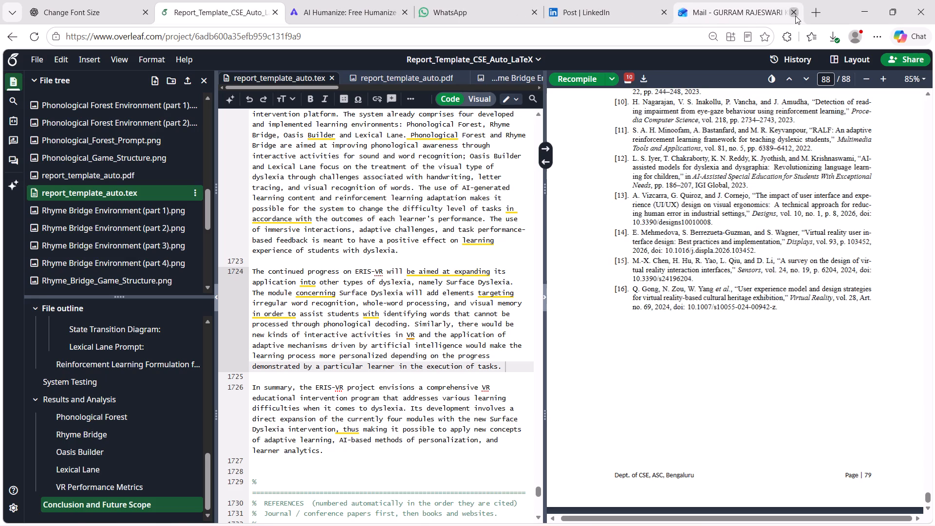
left_click(748, 12)
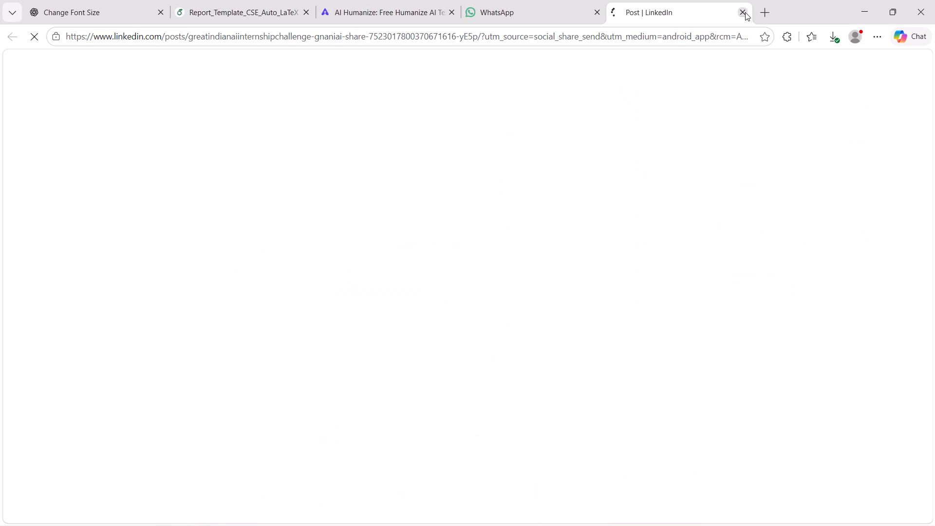